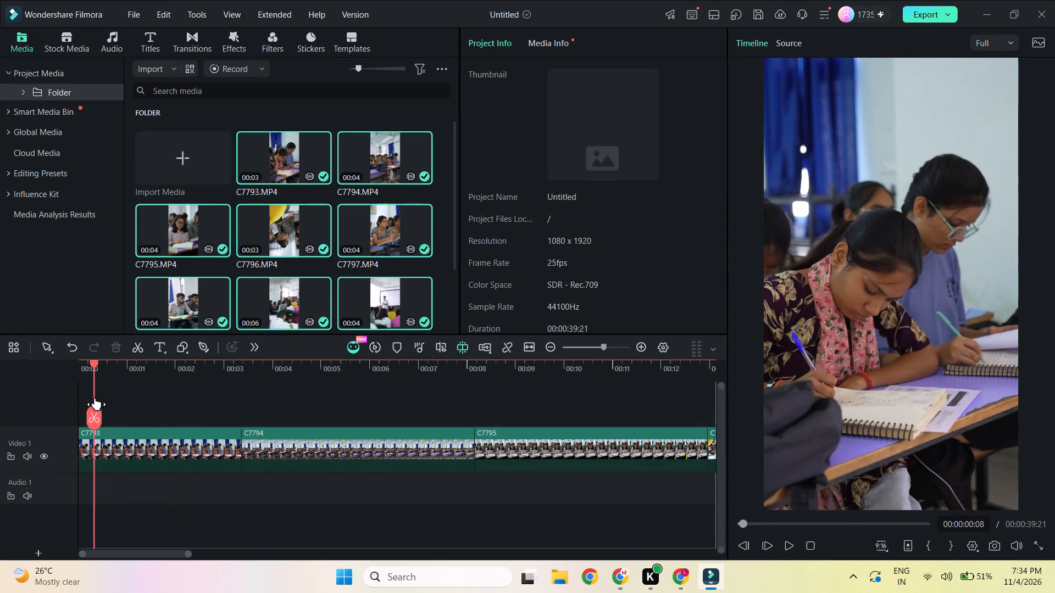
Trim about half a second off the start of clip C7793 and close the gap before it.
drag(95, 398, 104, 401)
click(83, 446)
drag(83, 446, 101, 459)
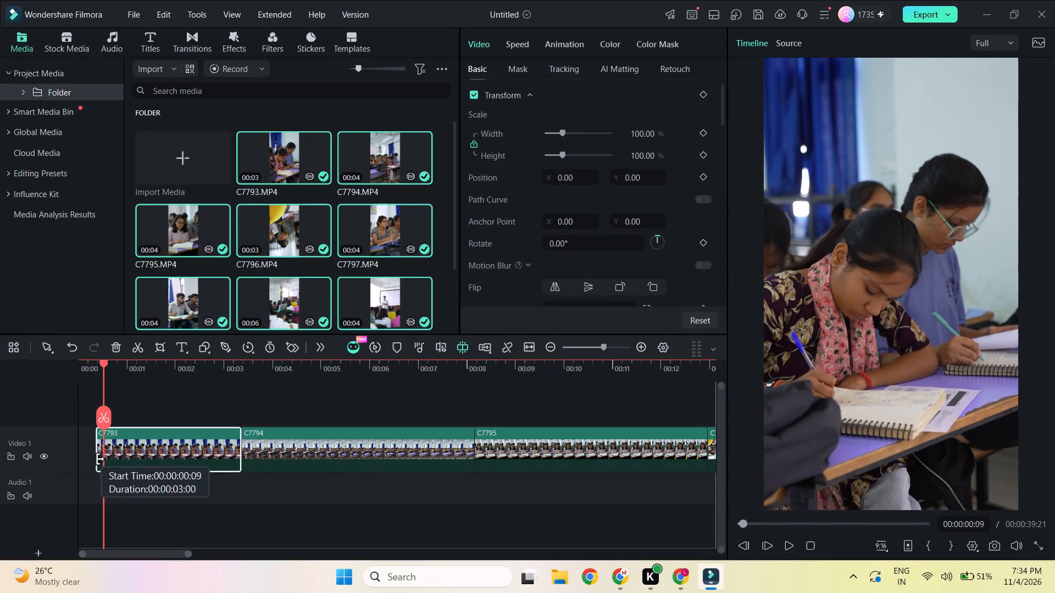
drag(101, 459, 110, 465)
click(102, 455)
click(96, 438)
Play through C7793 and trim its end so the clip lasts 00:00:02:11.
key(space)
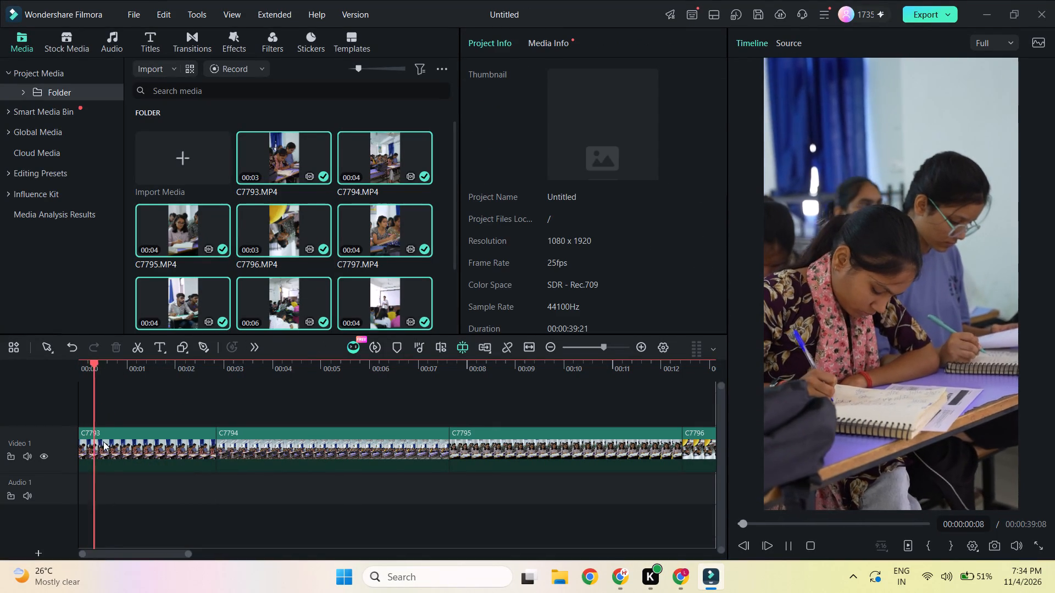
click(166, 450)
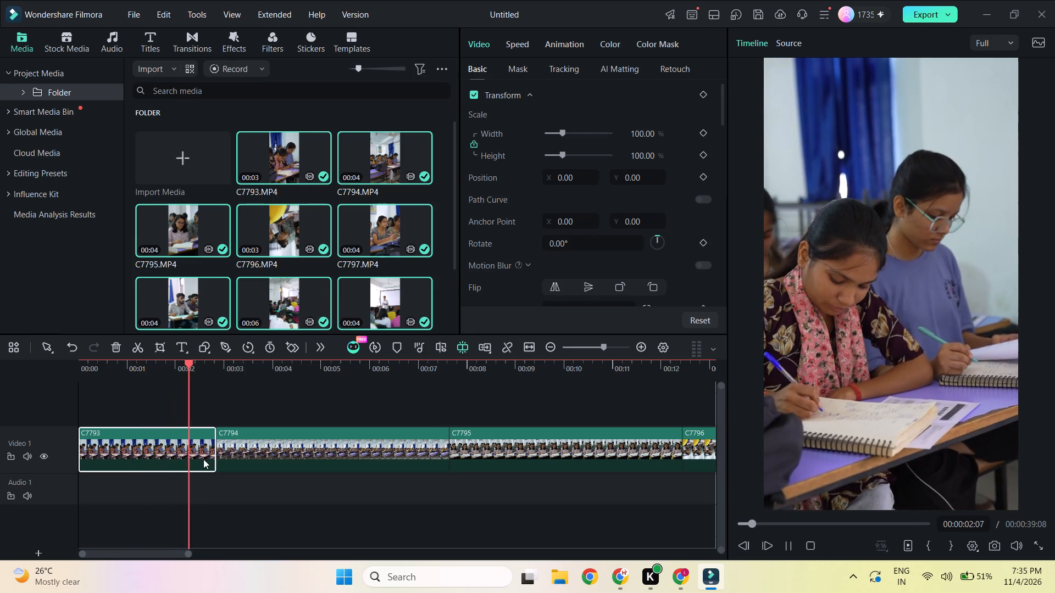
key(space)
drag(211, 454, 195, 482)
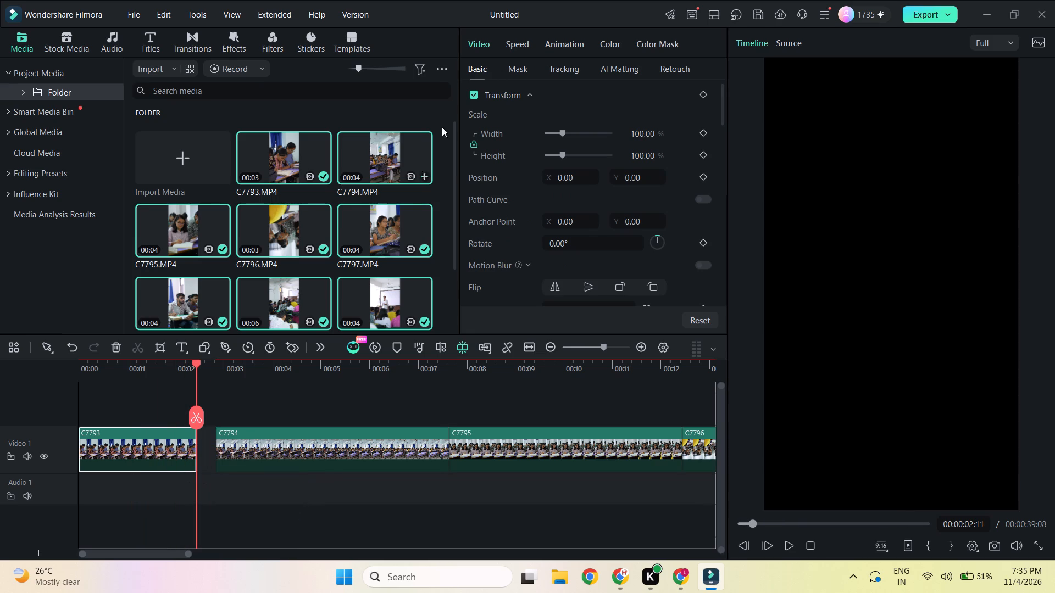
Slow C7793 to 0.78x speed and set its AI frame interpolation to Optical Flow.
click(515, 44)
click(648, 100)
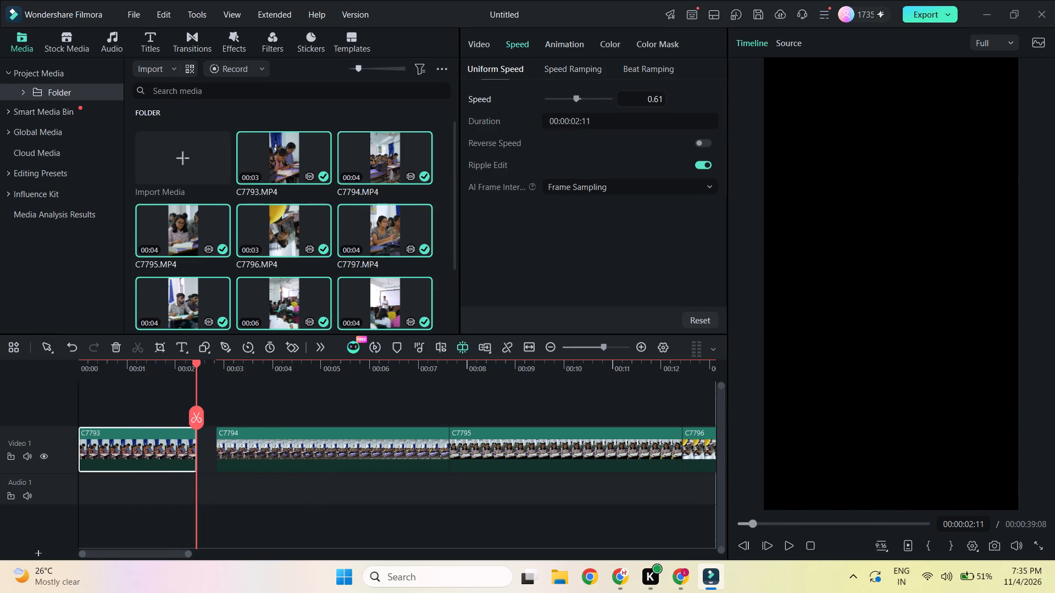
drag(267, 445, 259, 454)
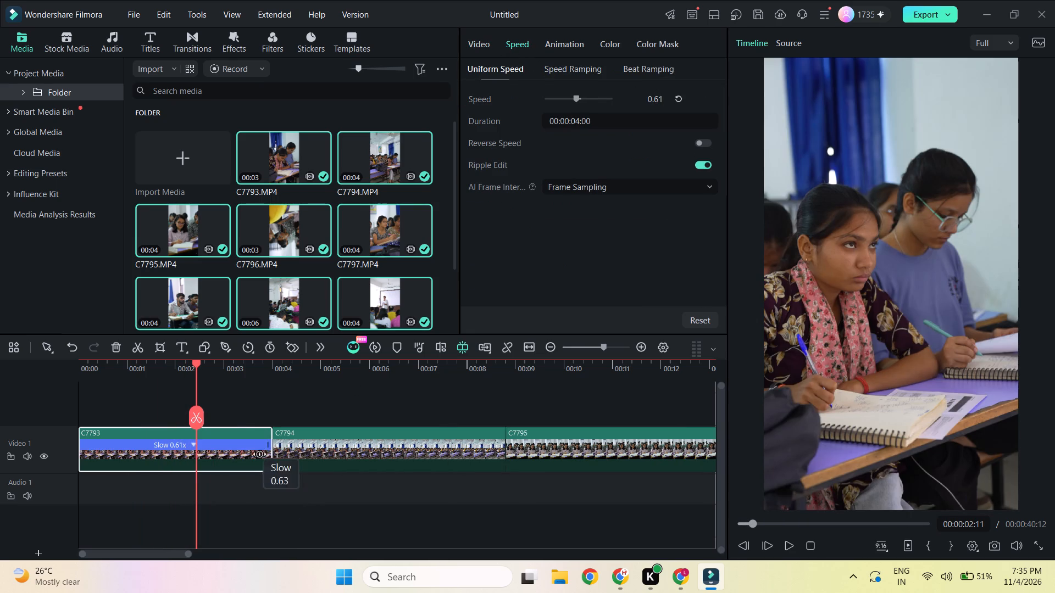
drag(259, 454, 224, 482)
click(592, 183)
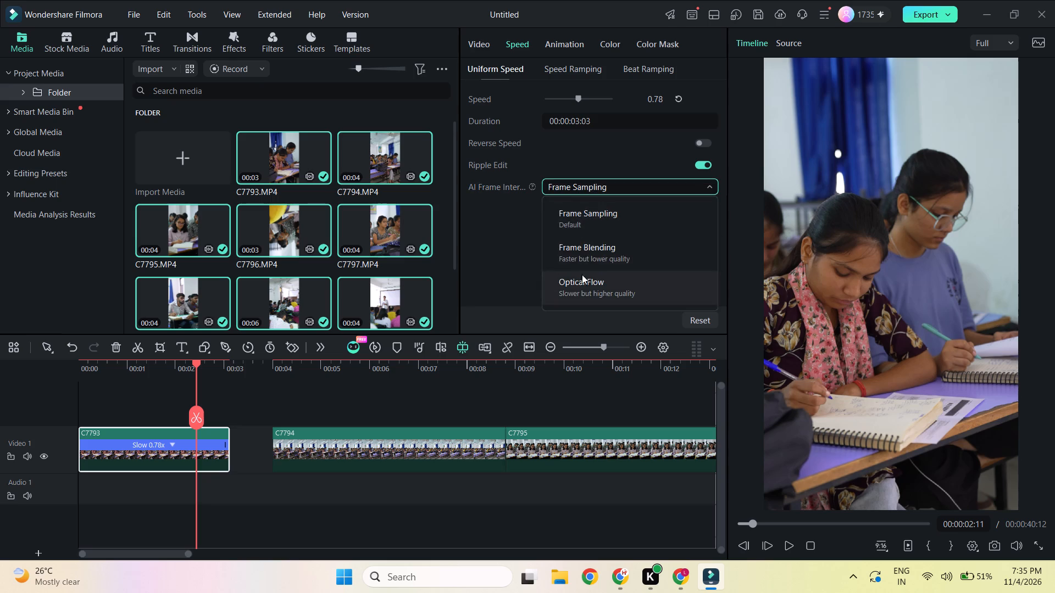
click(582, 284)
Close the gap between C7793 and C7794 on Video 1.
click(263, 458)
click(265, 429)
click(265, 437)
Move C7794 up to the Video 2 track, starting near the 10-second mark, and close the gap it leaves on Video 1.
key(space)
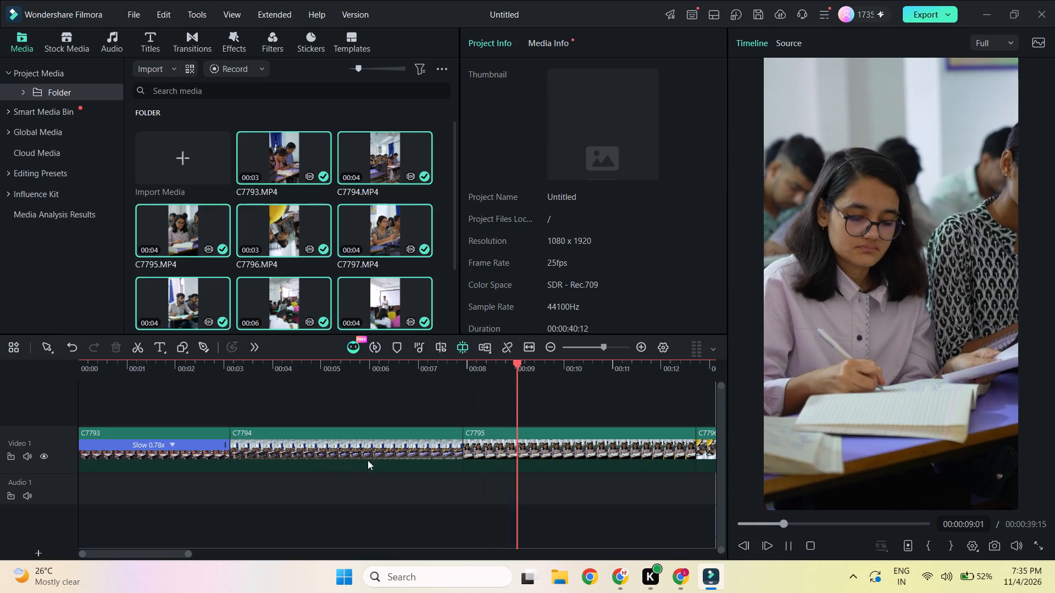
key(space)
click(368, 455)
drag(348, 449, 540, 377)
click(440, 480)
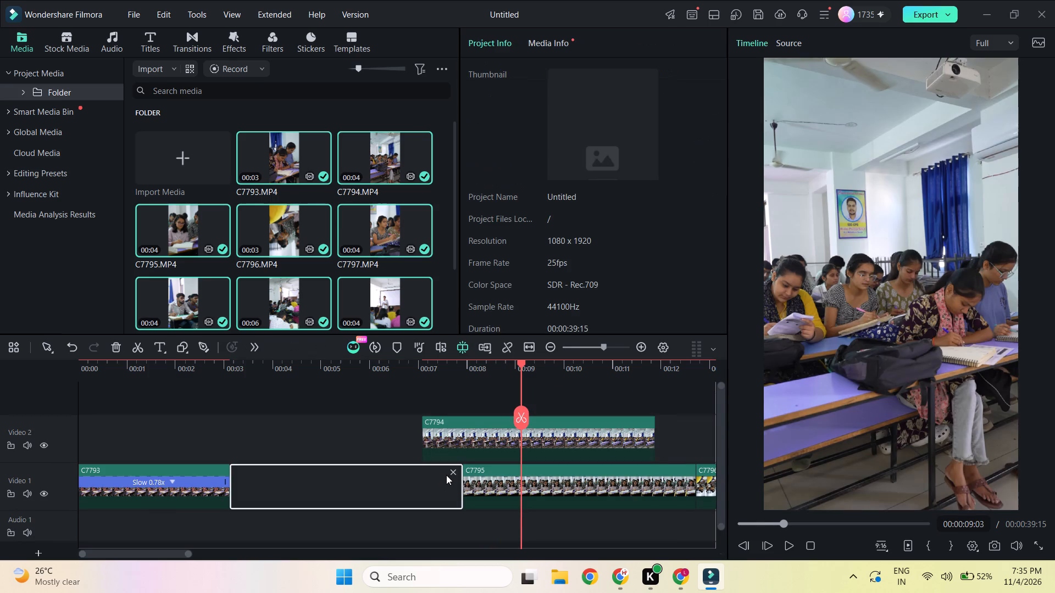
click(457, 472)
drag(450, 442, 581, 426)
Play through C7795, trim about 3 seconds off its start and close the gap after C7793.
key(space)
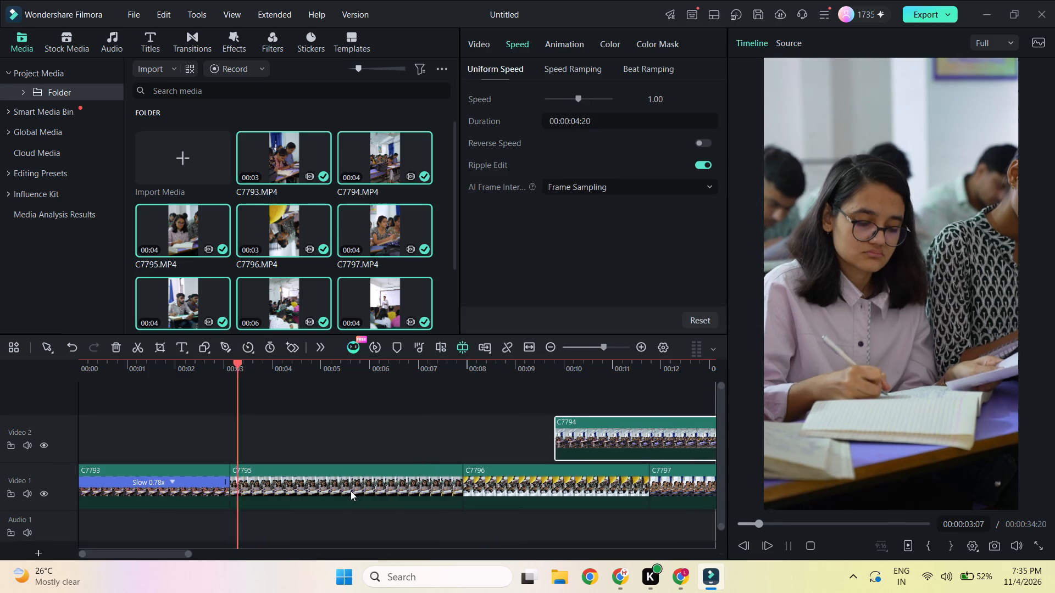
ctrl+scroll(362, 513, up, 3)
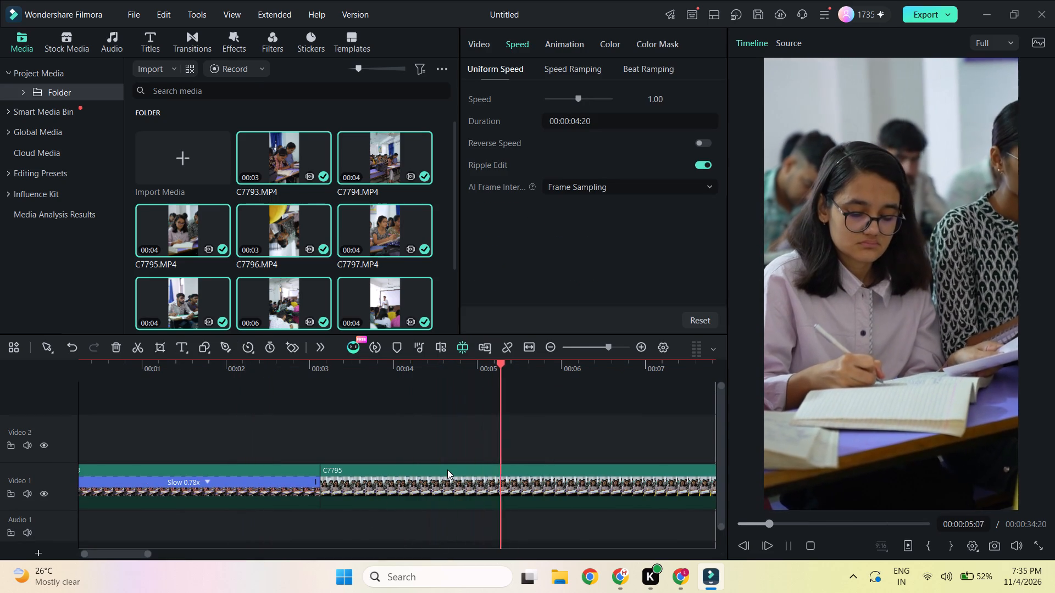
ctrl+scroll(463, 472, down, 2)
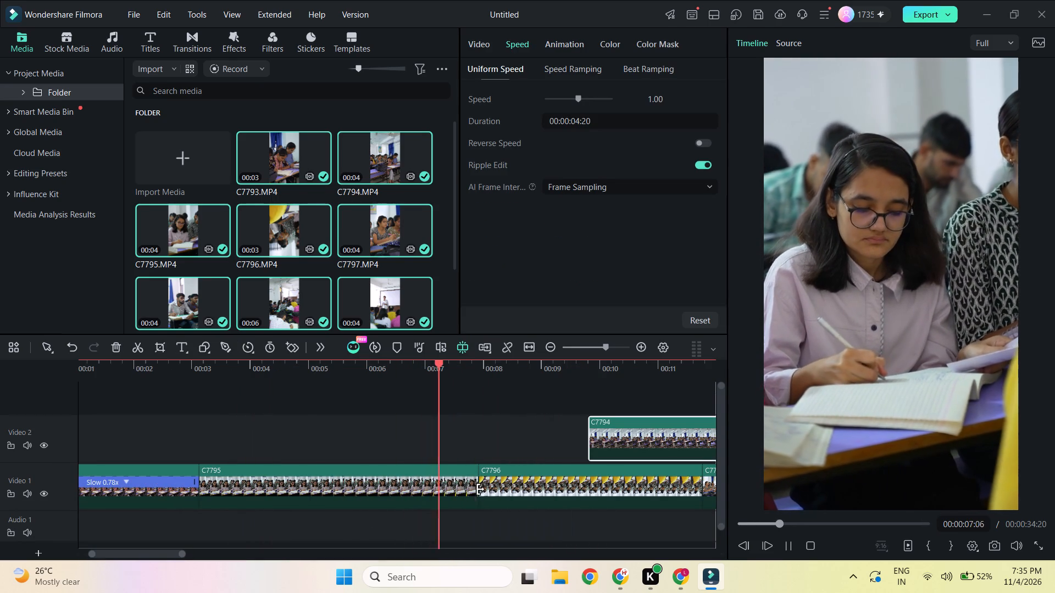
key(space)
click(271, 488)
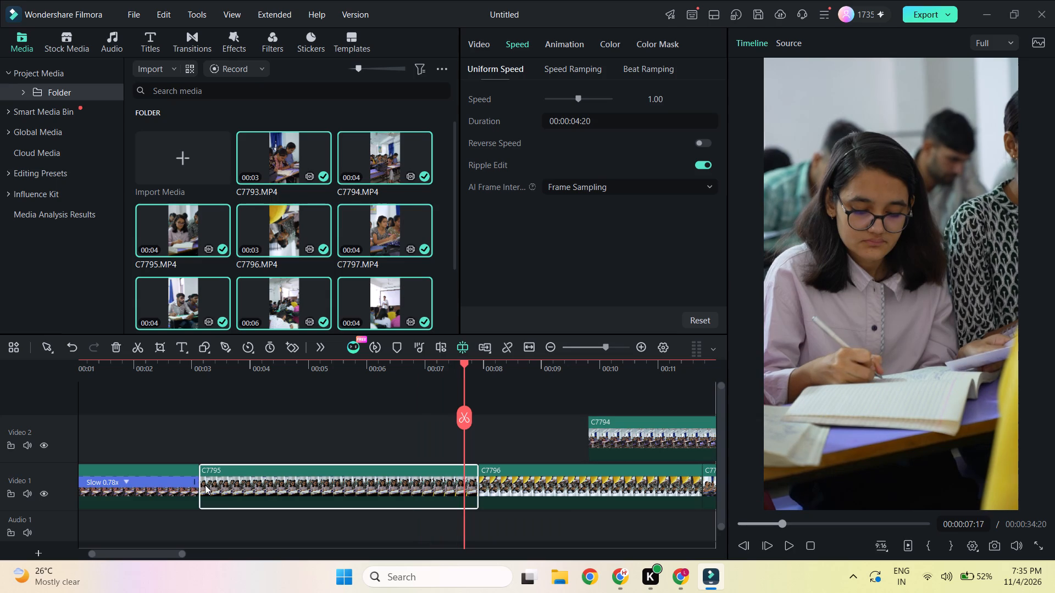
drag(202, 483, 382, 490)
click(356, 484)
click(365, 474)
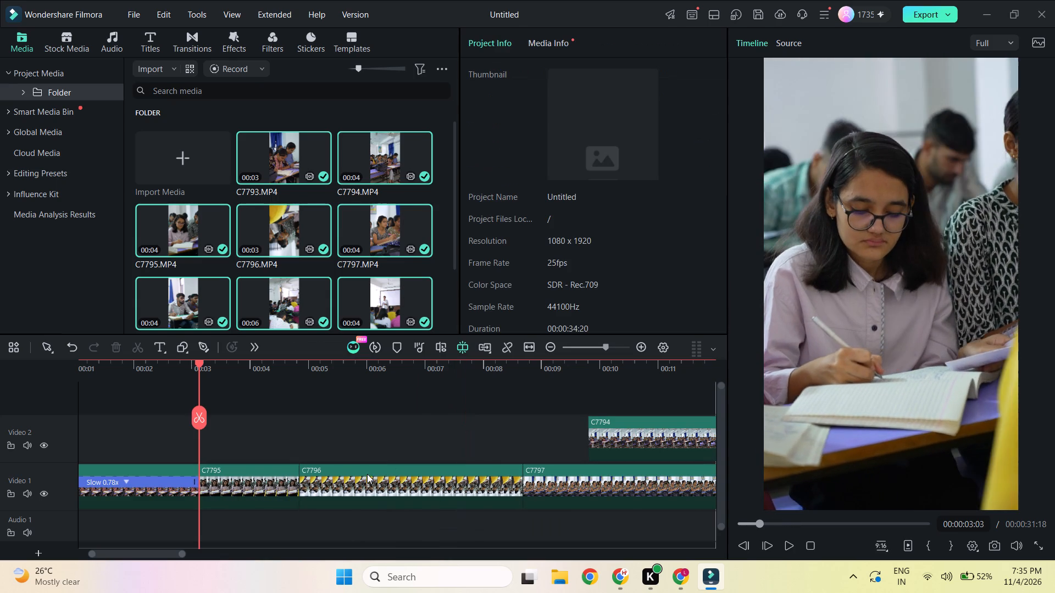
Slow clip C7795 to 0.78x speed.
click(260, 486)
click(648, 96)
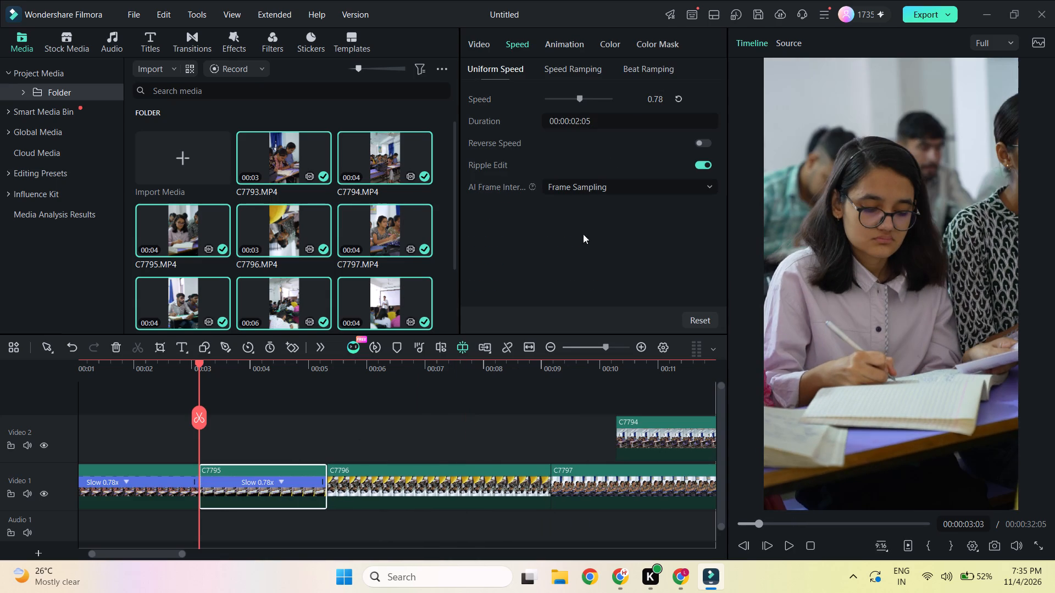
Turn the upside-down clip C7796 upright by flipping it both vertically and horizontally.
key(space)
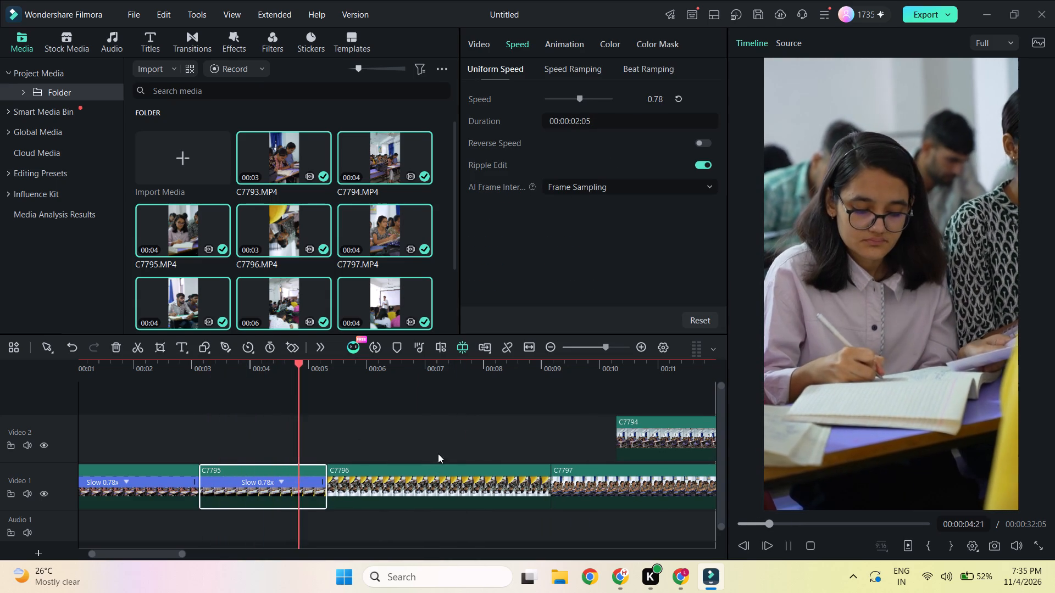
click(447, 488)
key(space)
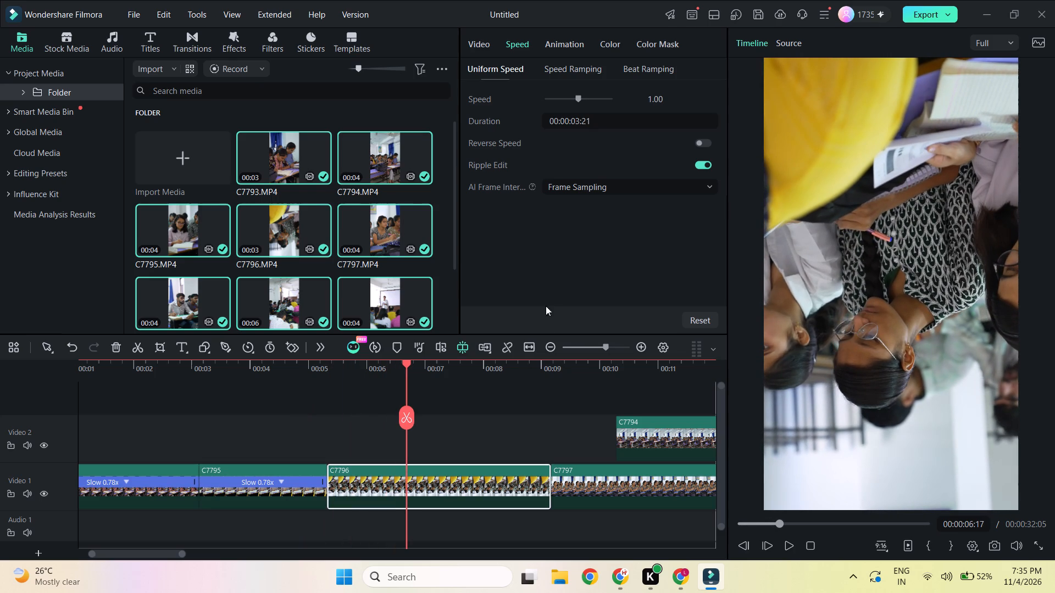
click(488, 49)
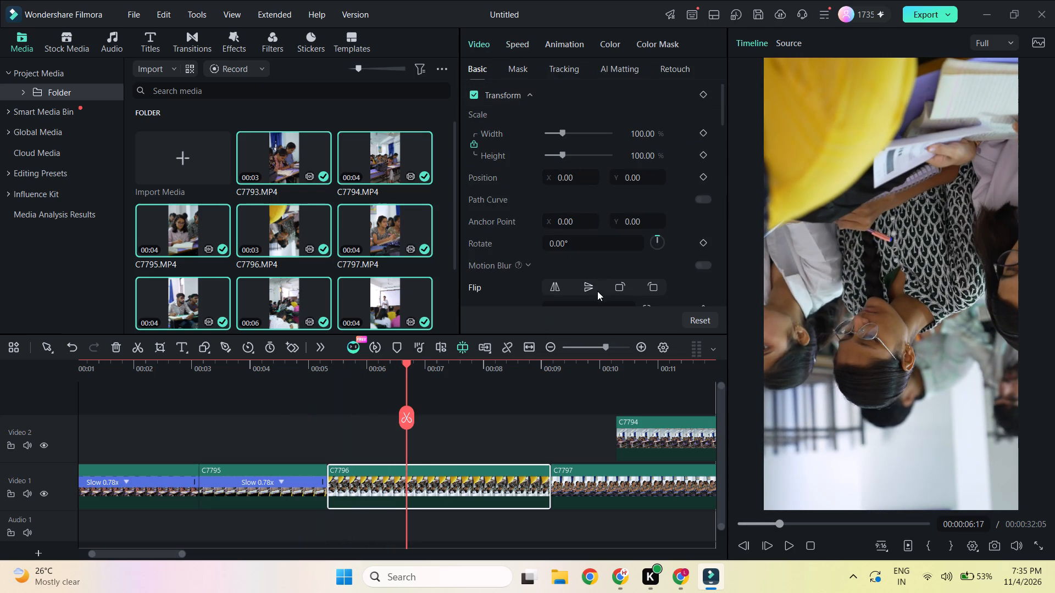
click(586, 294)
click(583, 288)
click(583, 288)
click(554, 284)
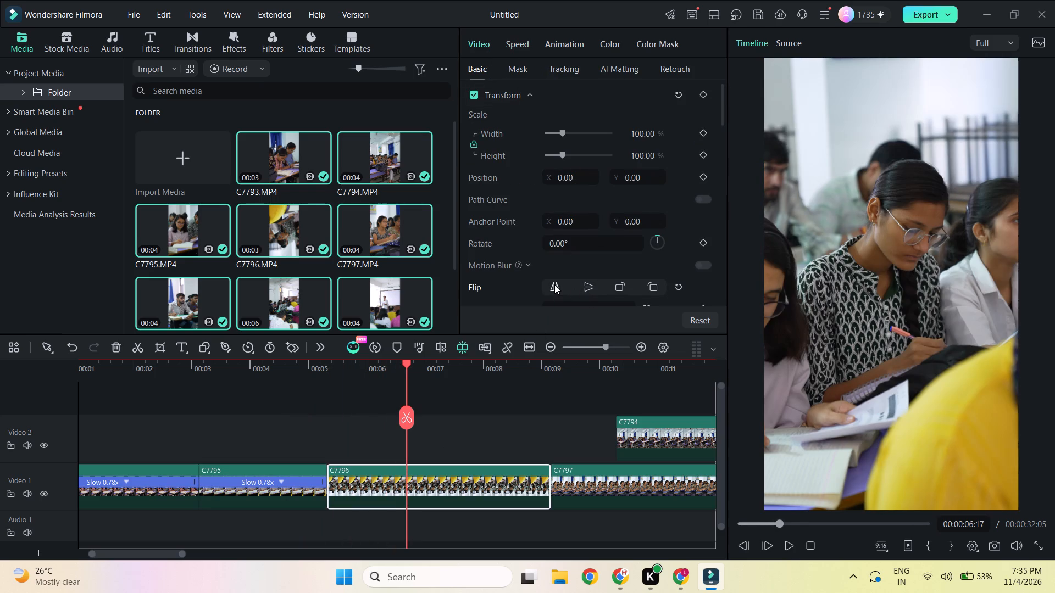
Trim about 0.5 seconds off the start and 0.7 seconds off the end of C7796, then place it directly after C7795.
click(327, 370)
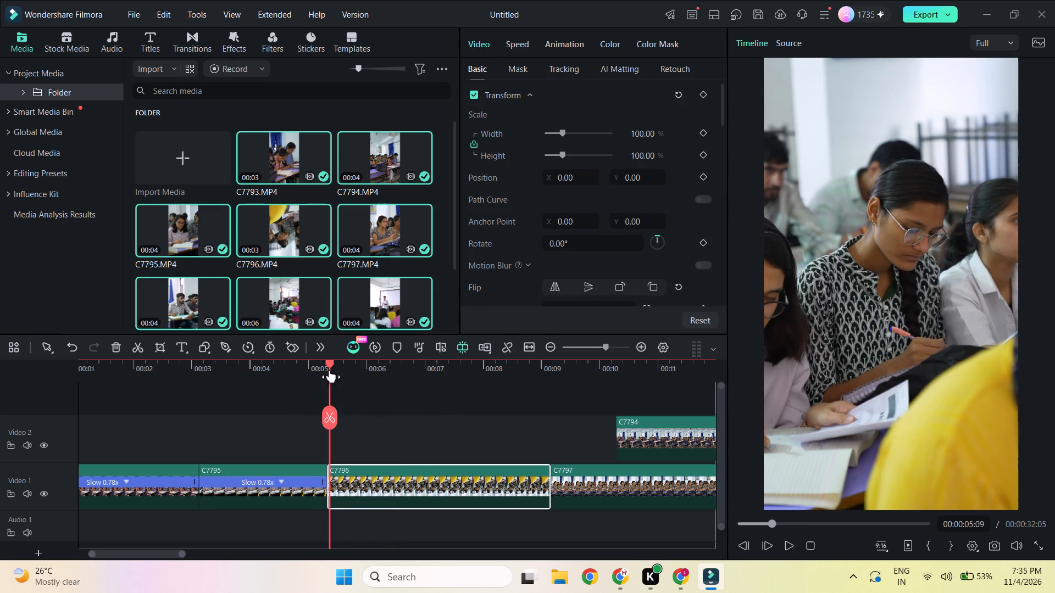
key(space)
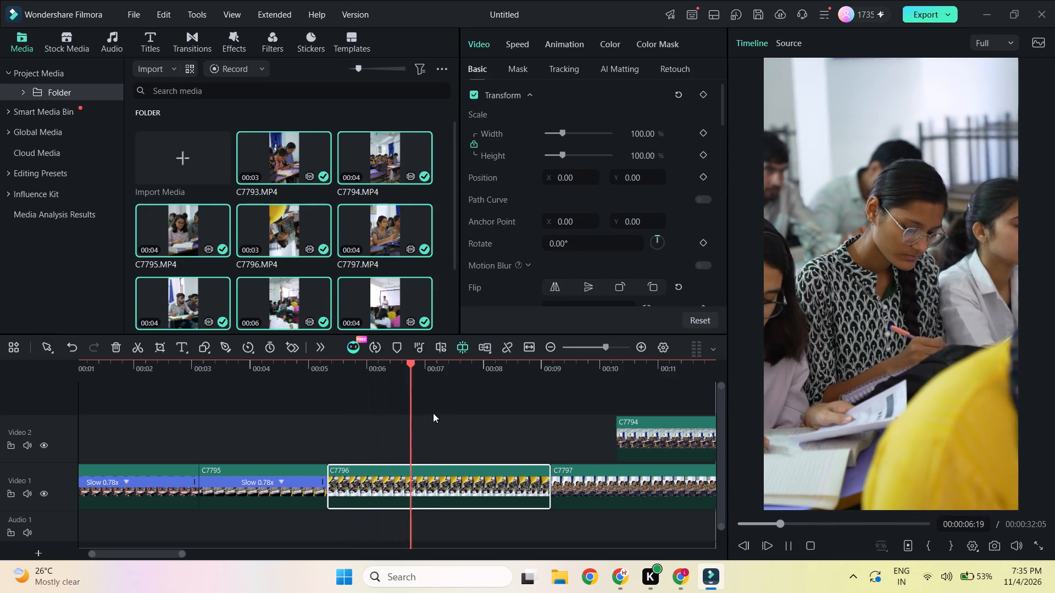
key(space)
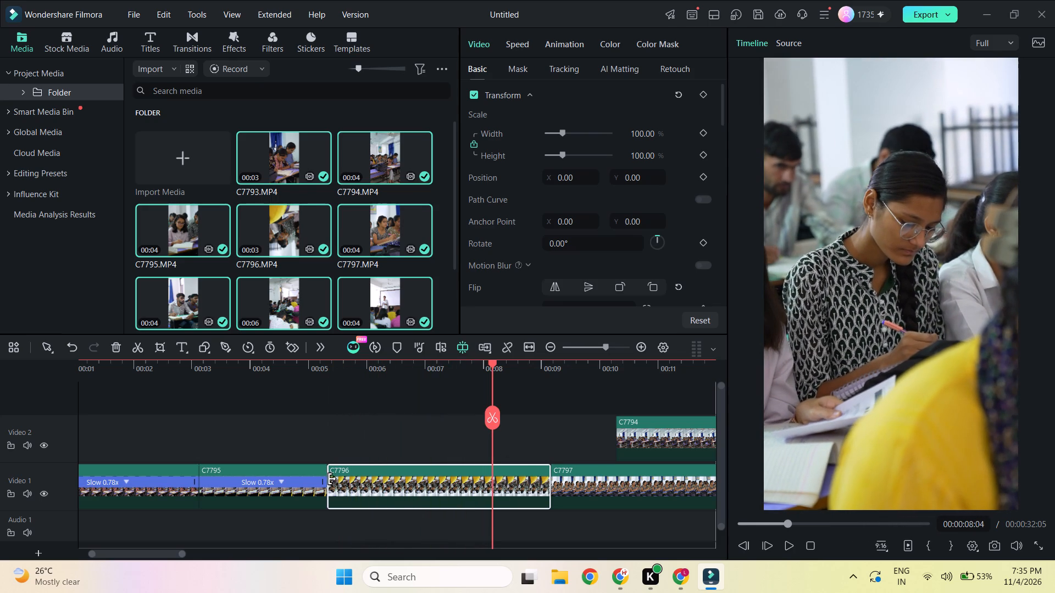
drag(332, 479, 362, 495)
drag(550, 476, 510, 512)
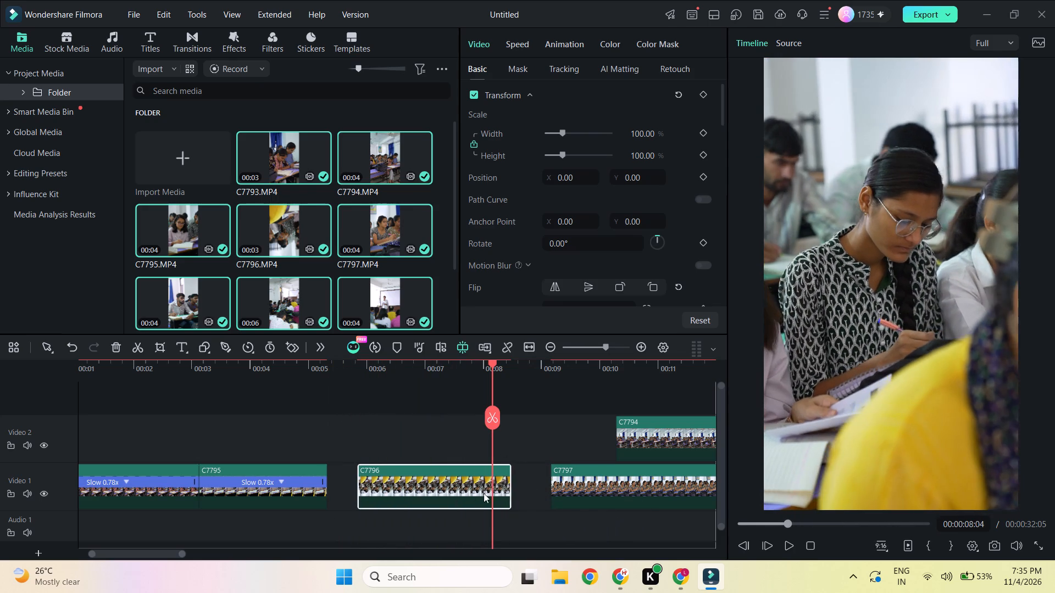
drag(458, 490, 427, 497)
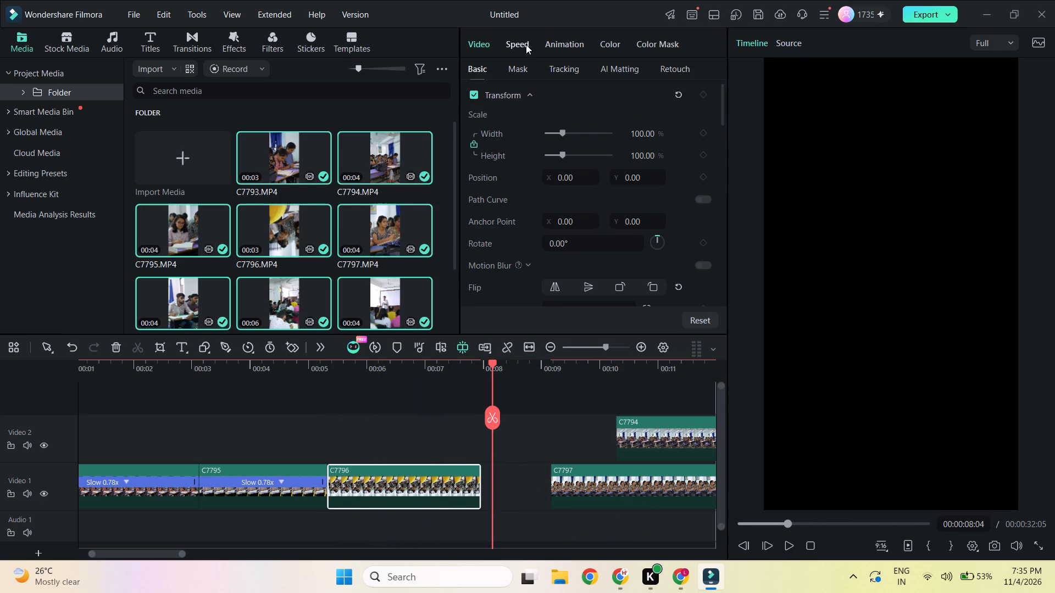
Slow clip C7796 to about 0.77x speed.
click(526, 44)
click(654, 98)
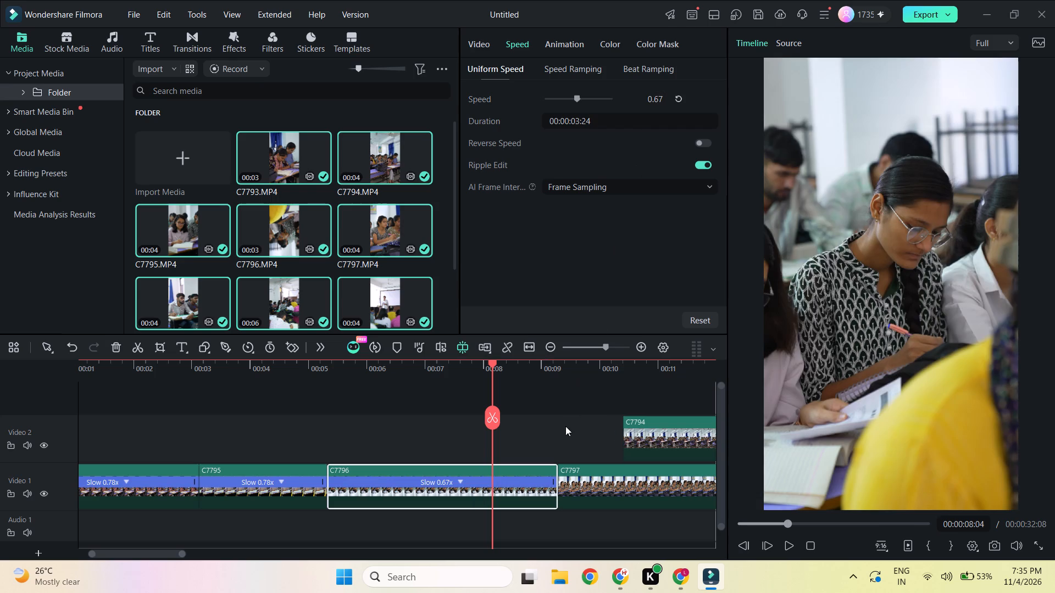
drag(556, 481, 525, 506)
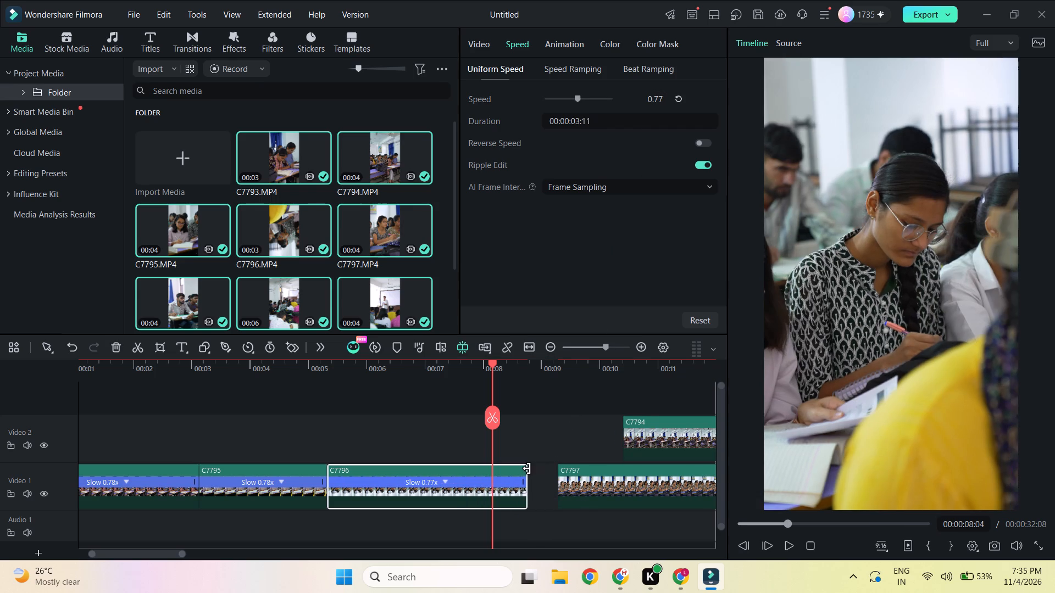
Shift C7794 on Video 2 to start at about 13.5 seconds and close the gap between C7796 and C7797.
ctrl+scroll(528, 468, down, 3)
drag(470, 433, 577, 426)
click(382, 477)
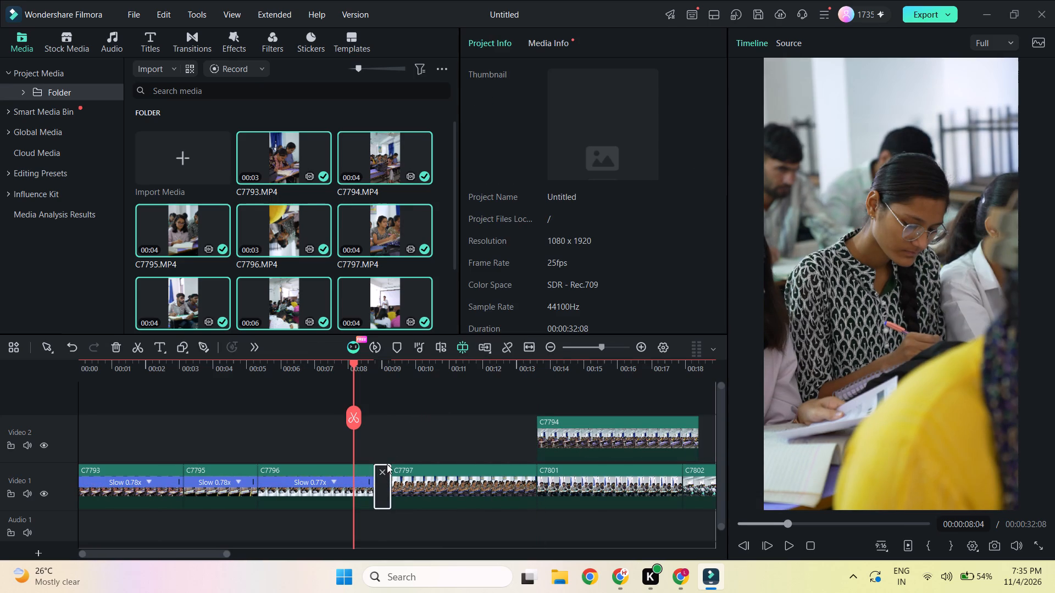
click(387, 464)
click(383, 474)
Play through C7797, trim its start so the clip lasts 00:00:03:11, and close the gap after C7796.
key(space)
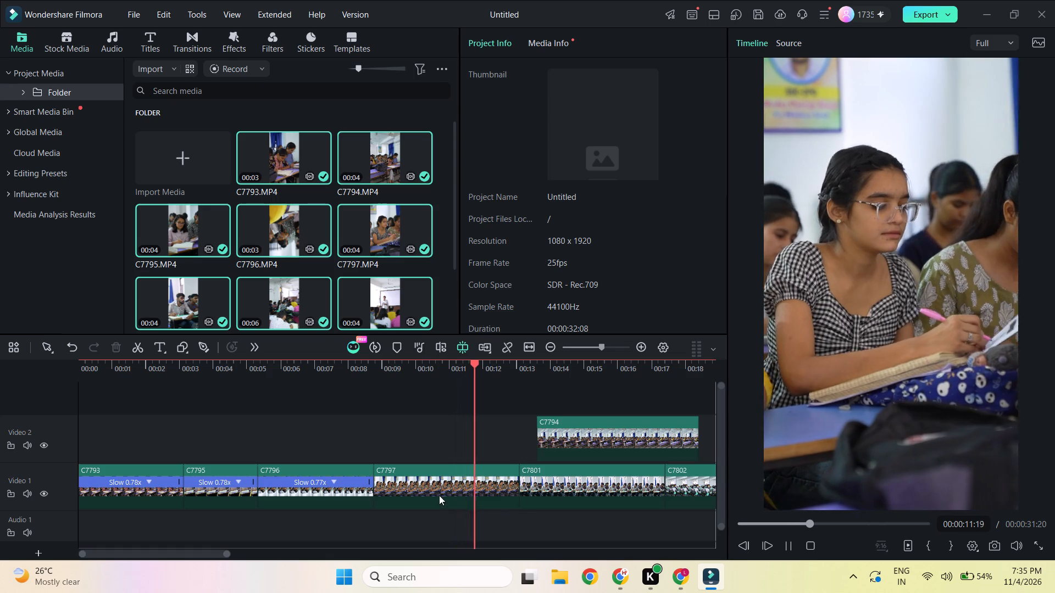
key(space)
click(436, 499)
drag(375, 481, 407, 499)
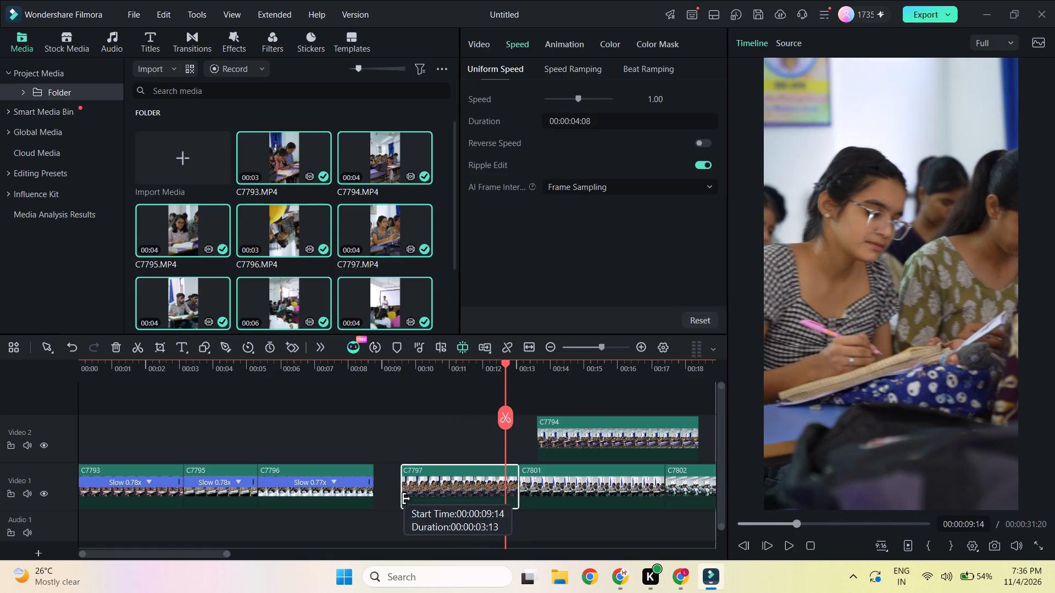
drag(407, 499, 424, 504)
drag(424, 483, 407, 511)
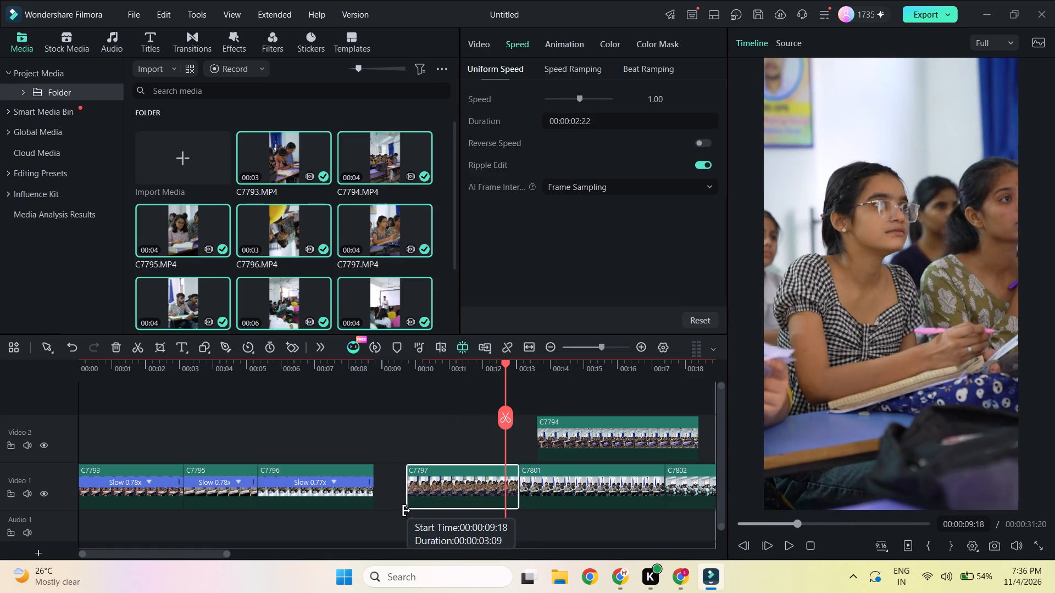
drag(407, 511, 404, 512)
click(393, 490)
click(397, 474)
Trim about 0.9 seconds off the end of C7797 and slow the clip to 0.77x speed.
key(space)
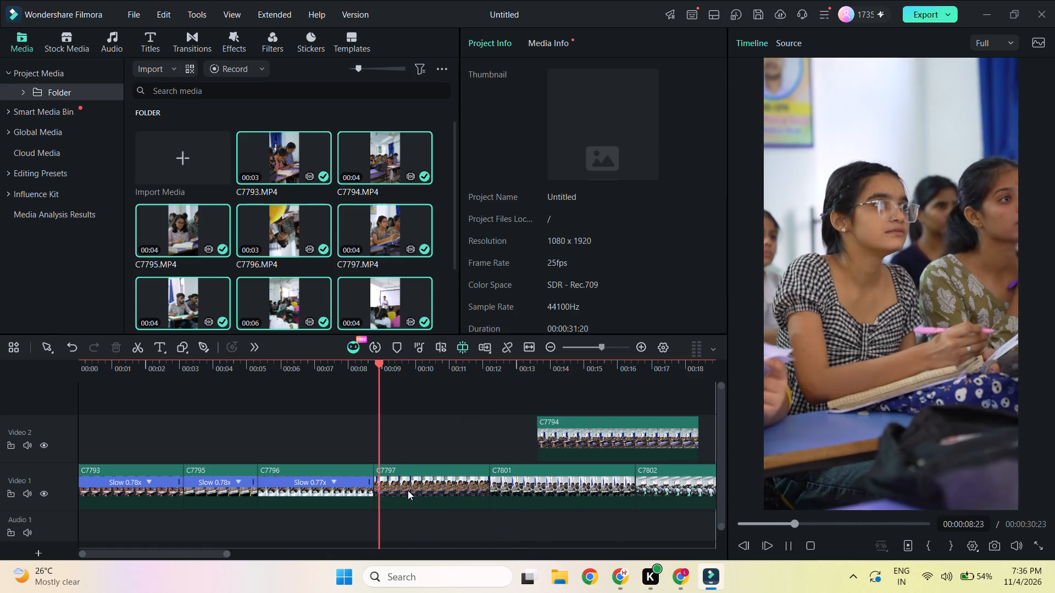
click(432, 497)
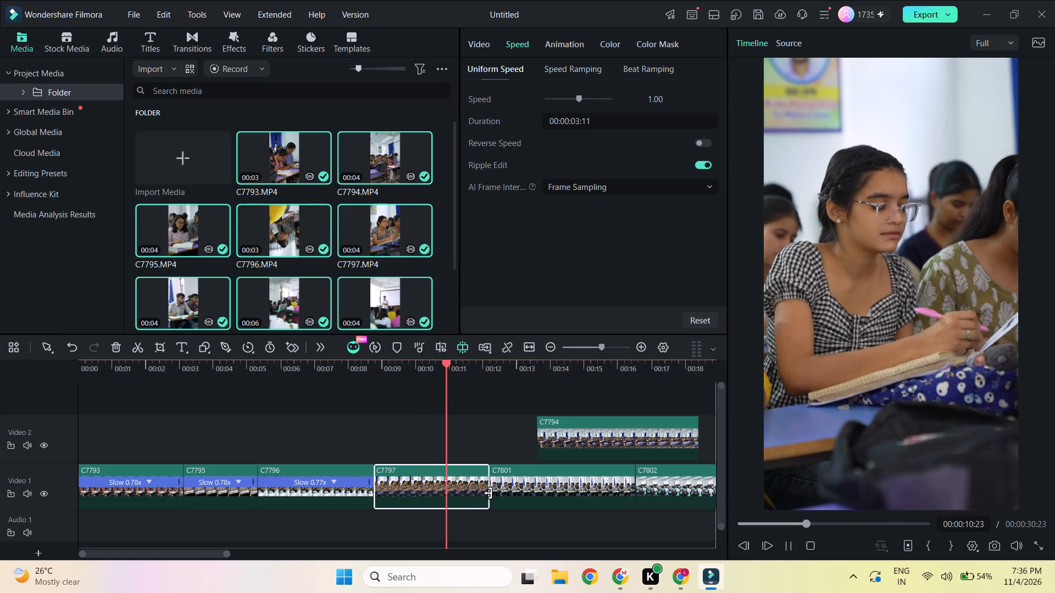
key(space)
drag(485, 478, 456, 519)
click(654, 99)
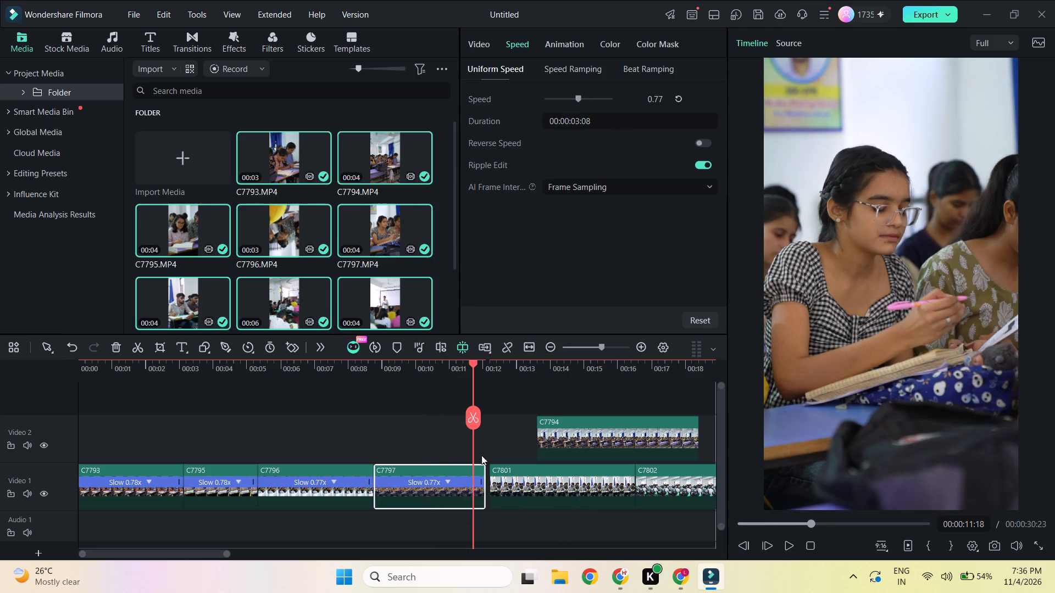
Move C7801 on Video 1 so it starts directly after C7797.
drag(504, 488, 499, 498)
Move C7796 and C7797 together onto Video 2 after C7794 and close the gap between C7795 and C7801 on Video 1.
key(space)
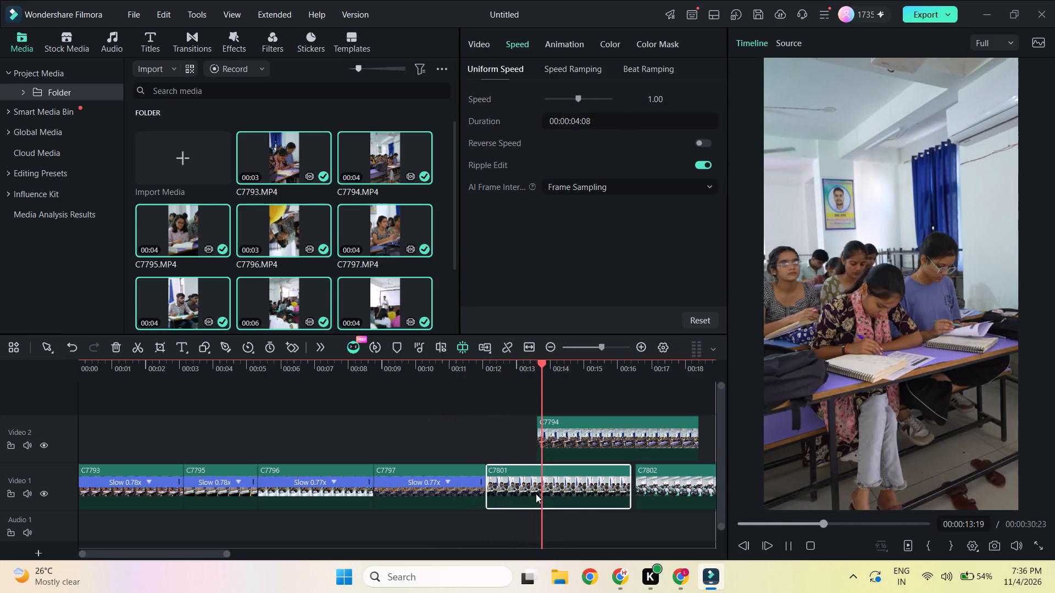
key(space)
ctrl+scroll(406, 494, down, 2)
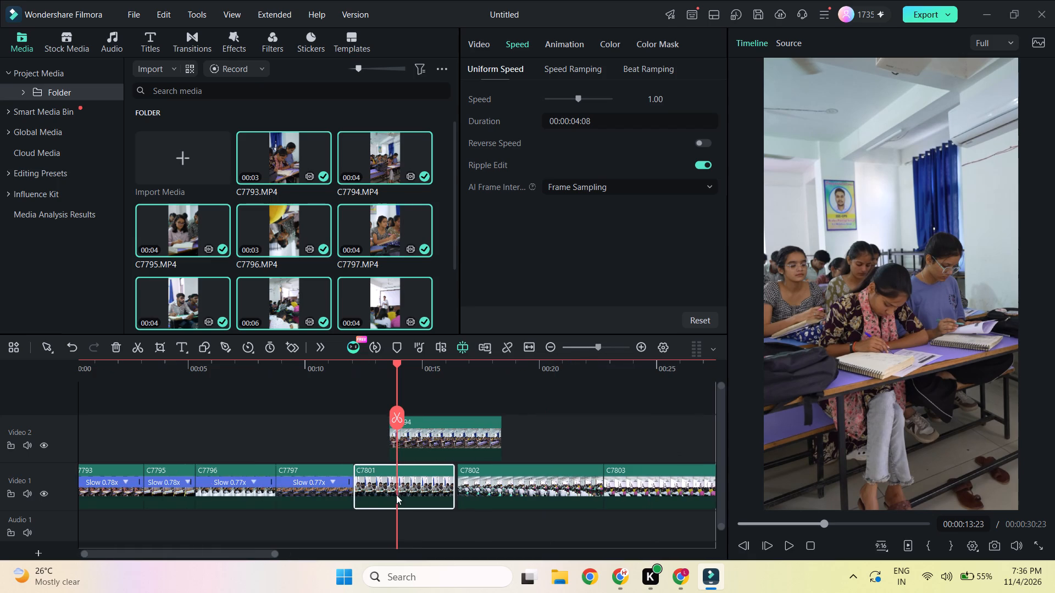
drag(236, 519, 297, 494)
drag(308, 497, 336, 431)
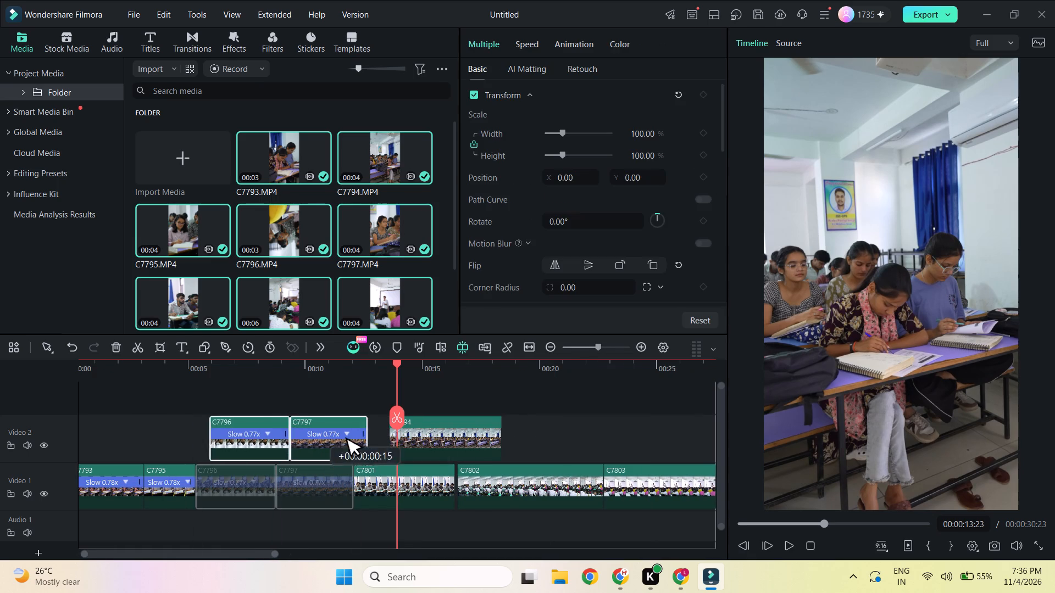
drag(336, 431, 619, 429)
click(338, 489)
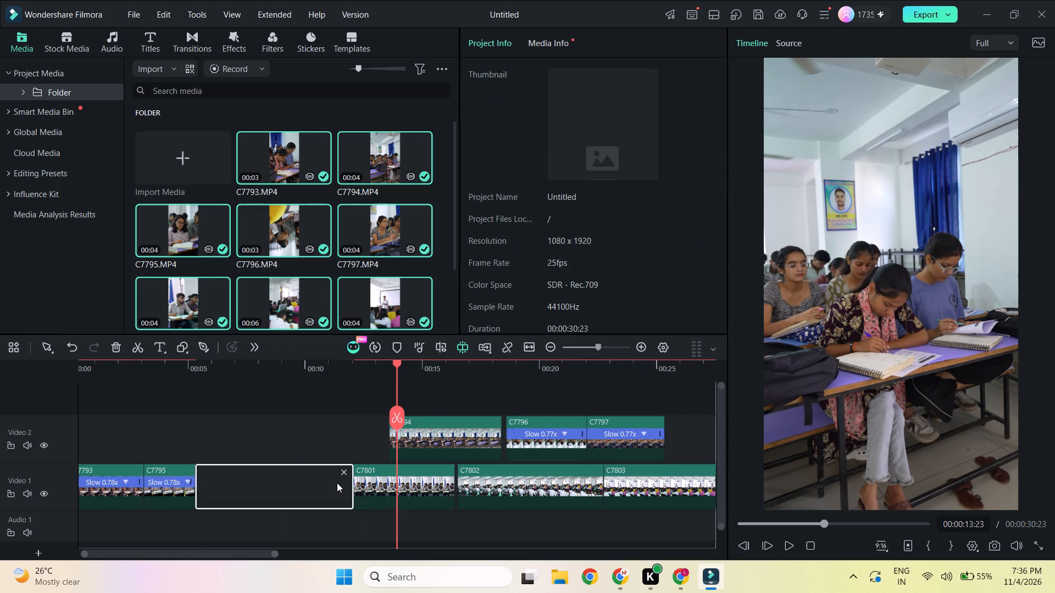
click(340, 472)
Play into C7801, trim its start so the clip lasts 00:00:02:08, and close the gap after C7795.
key(space)
ctrl+scroll(284, 504, up, 4)
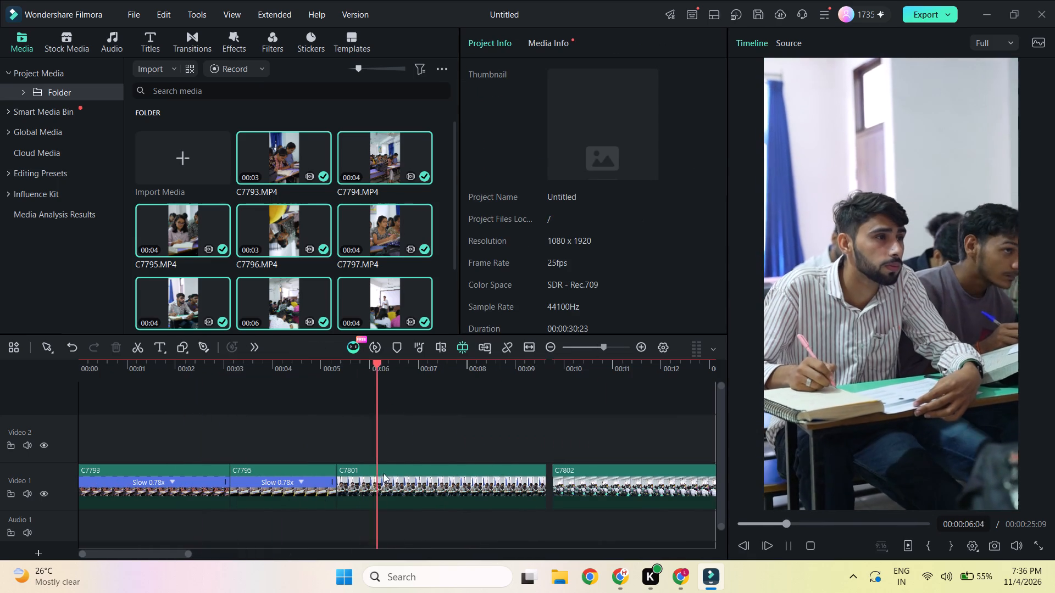
key(space)
click(446, 491)
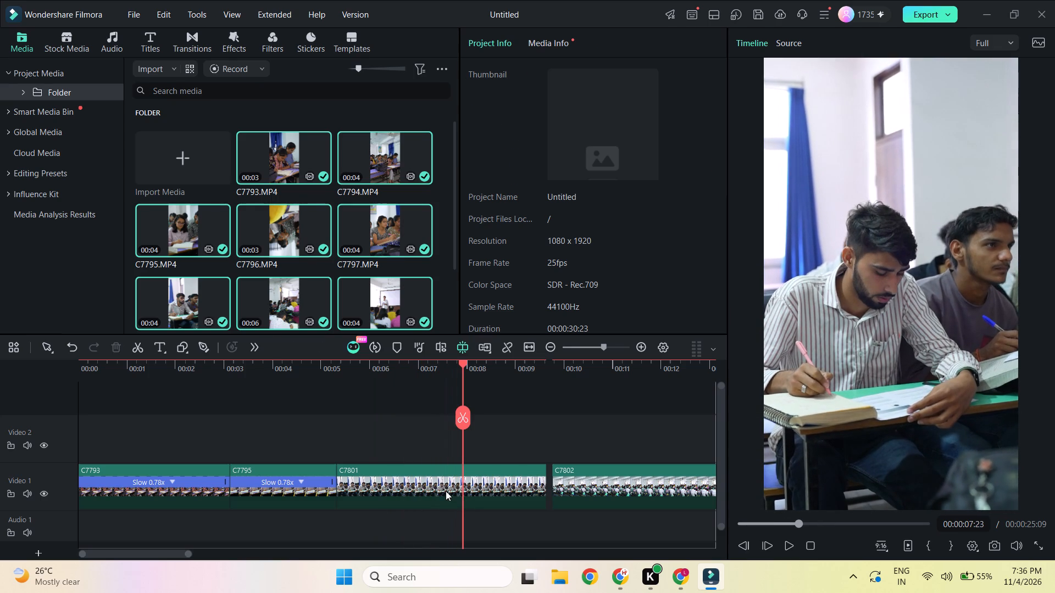
drag(341, 487, 442, 504)
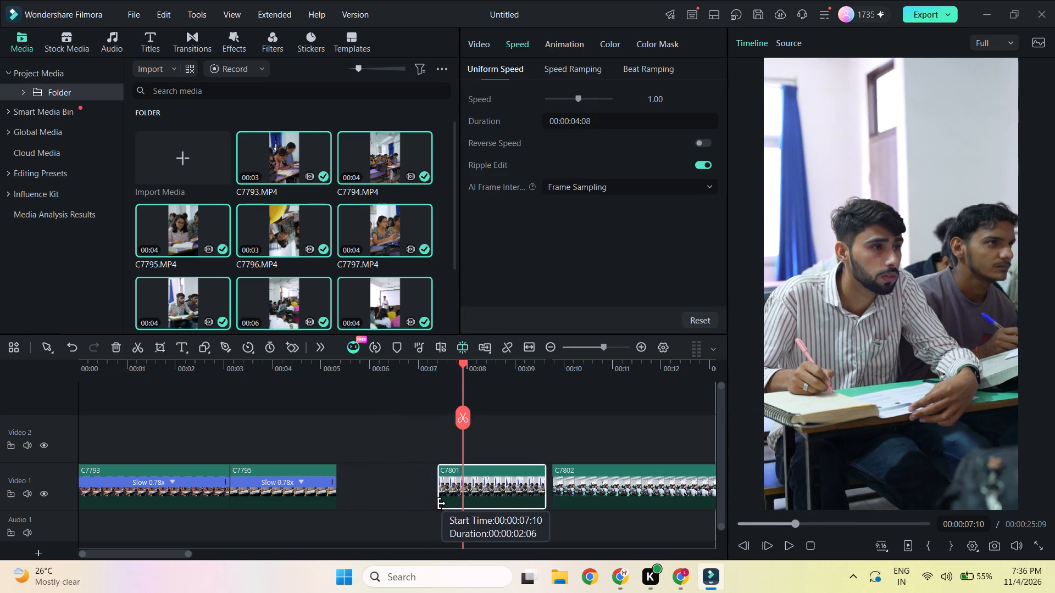
drag(442, 504, 437, 505)
click(423, 490)
click(426, 473)
Trim the end of C7801 so it lasts 00:00:02:06 and slow the clip to 0.78x speed.
key(space)
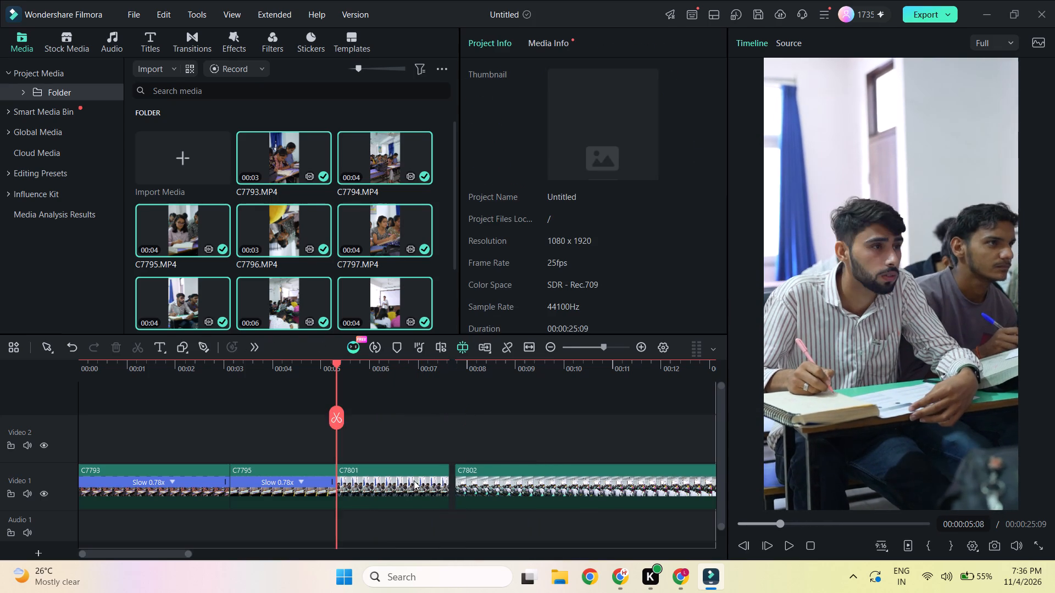
click(427, 493)
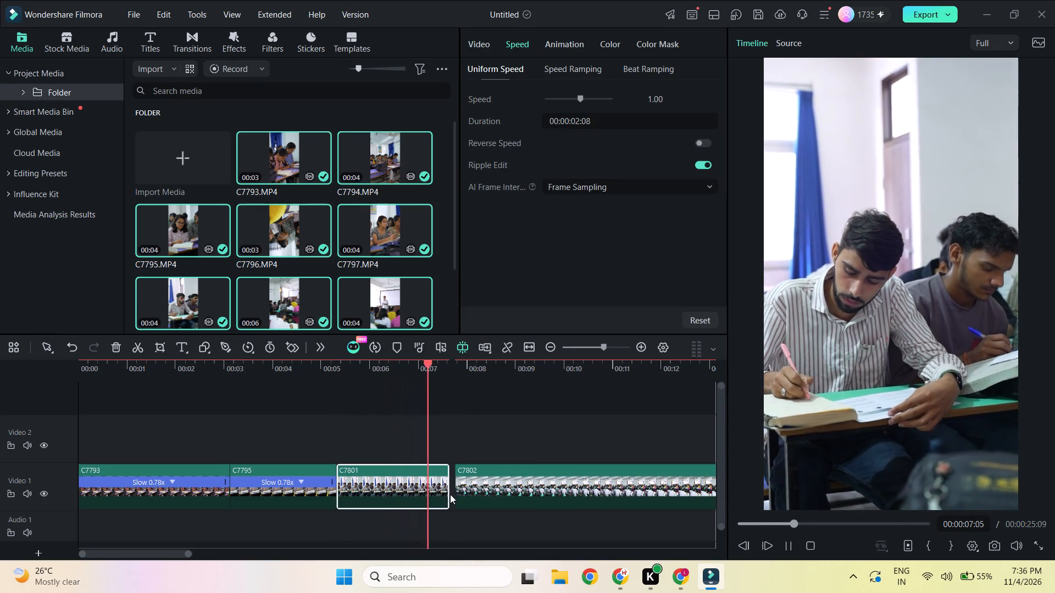
key(space)
drag(447, 483, 437, 503)
drag(433, 484, 438, 495)
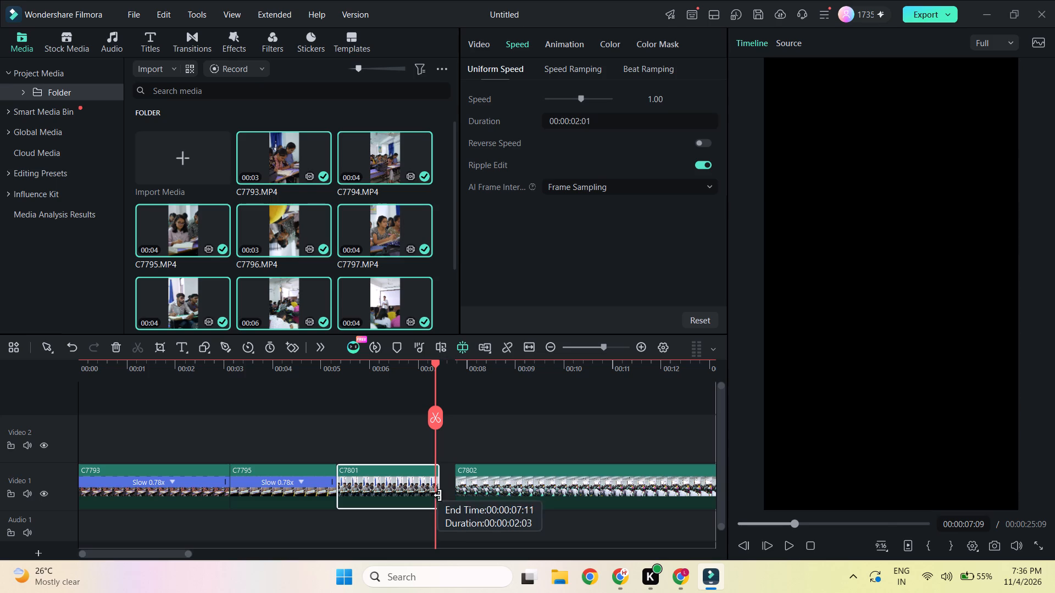
drag(438, 495, 442, 502)
click(659, 98)
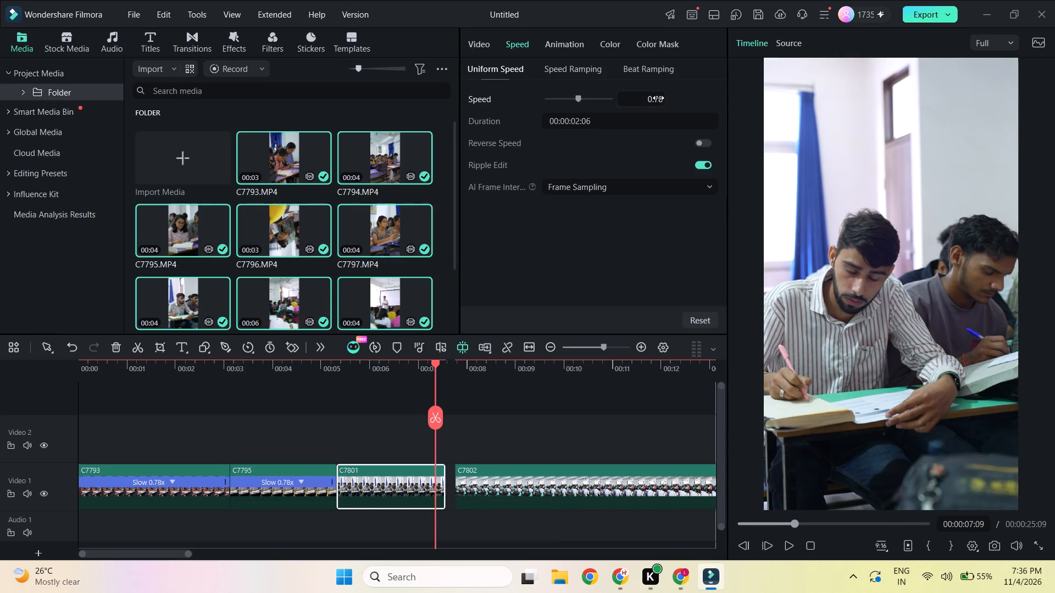
Slow C7802 on Video 1 to 0.73x speed and play it back.
key(space)
ctrl+scroll(442, 463, down, 2)
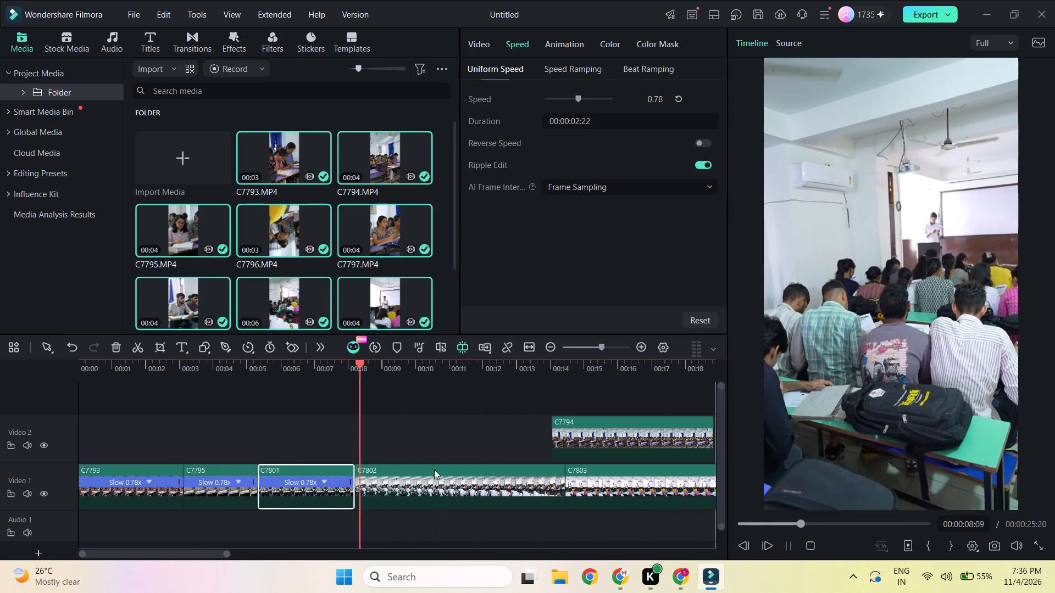
ctrl+scroll(434, 468, down, 1)
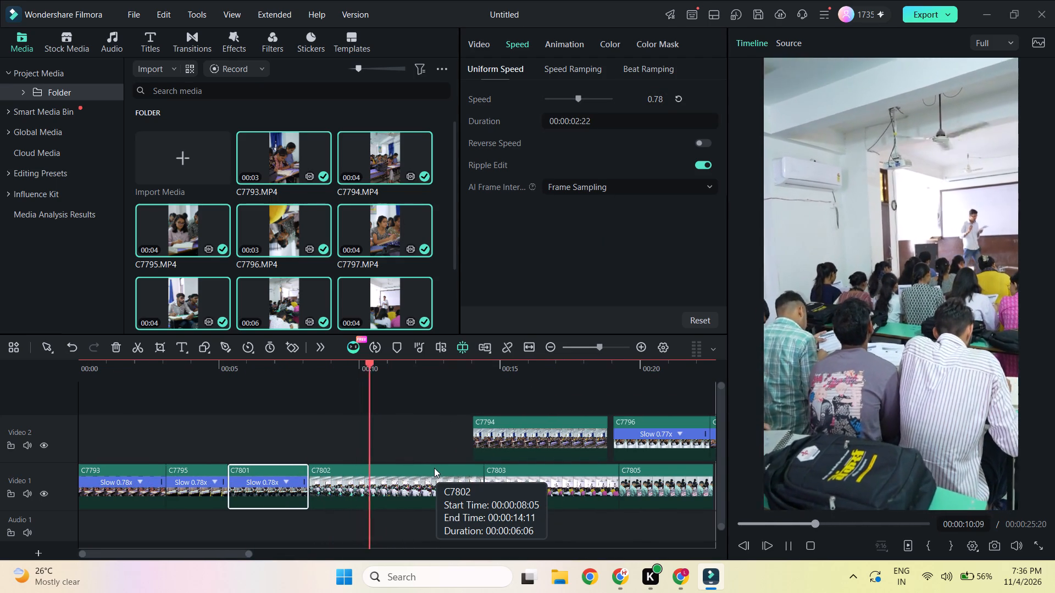
key(space)
click(429, 493)
click(654, 106)
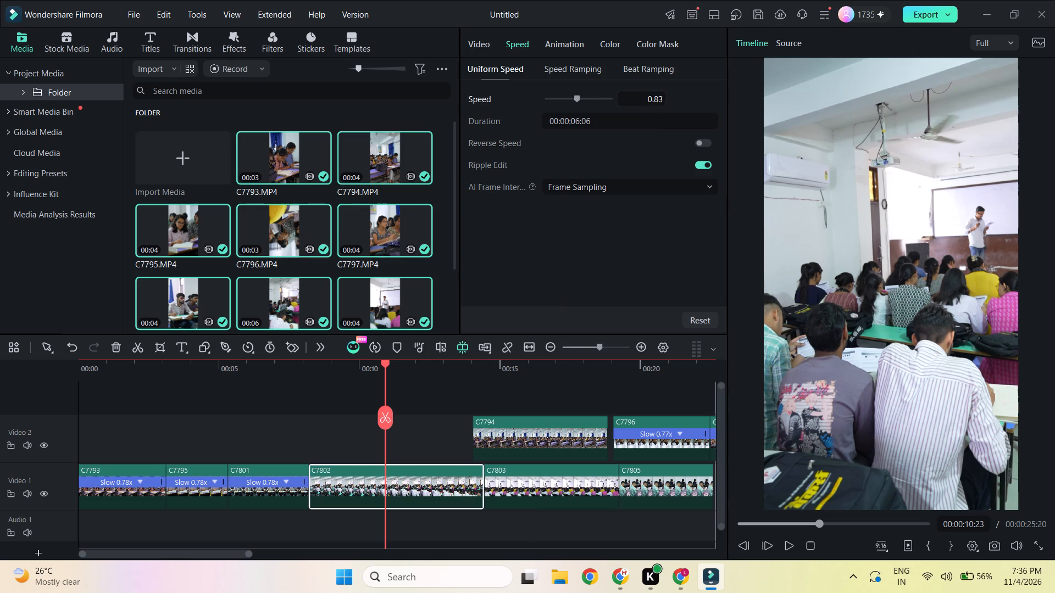
click(321, 372)
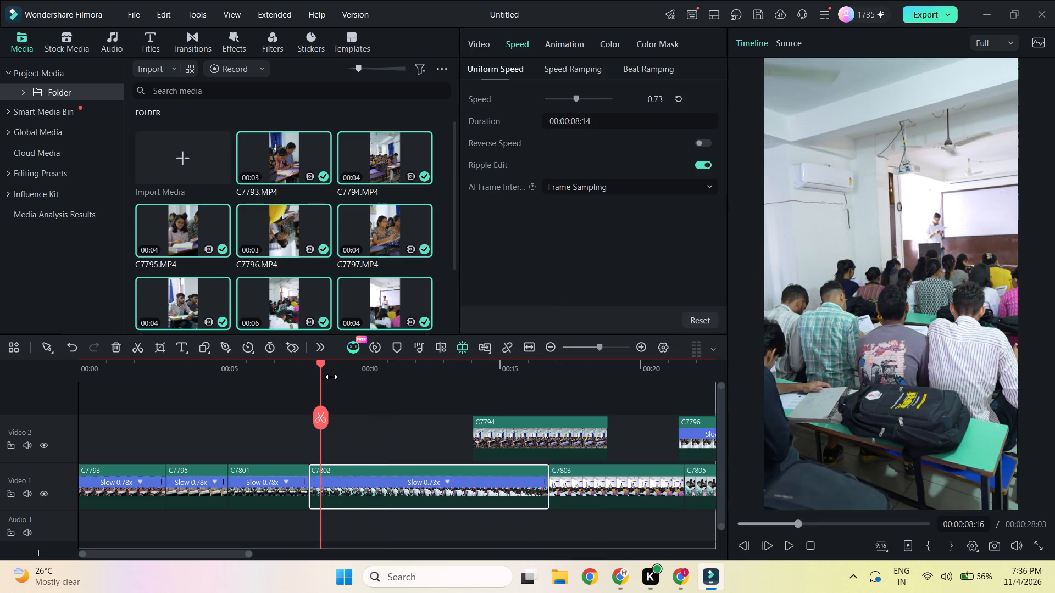
key(space)
ctrl+scroll(396, 417, down, 2)
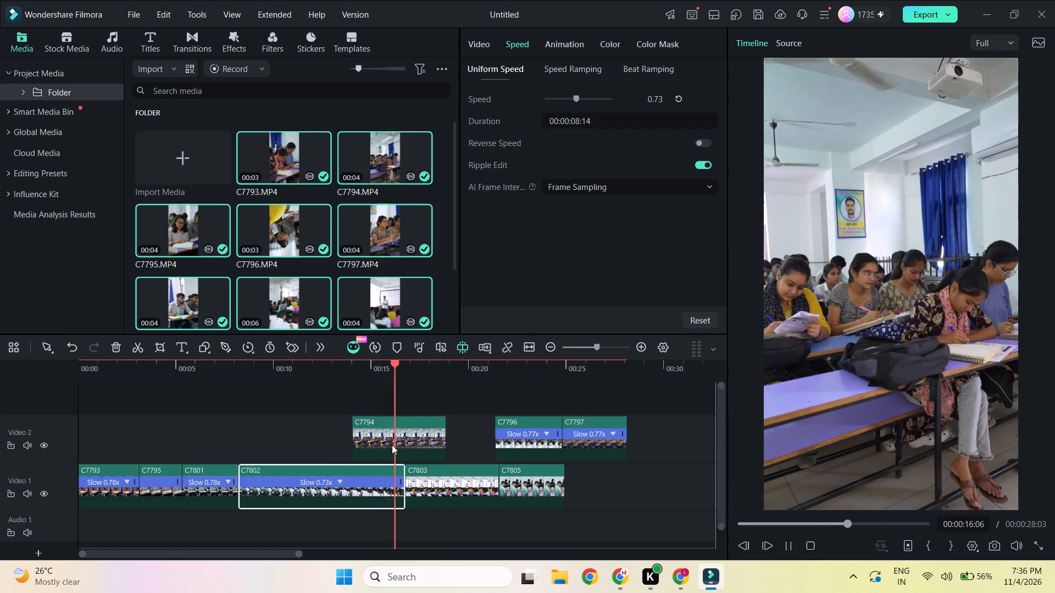
Enlarge C7794 to 229.44% and reposition it to about X 698.98, Y -260.97 so the writing student in yellow fills the frame.
key(space)
click(383, 441)
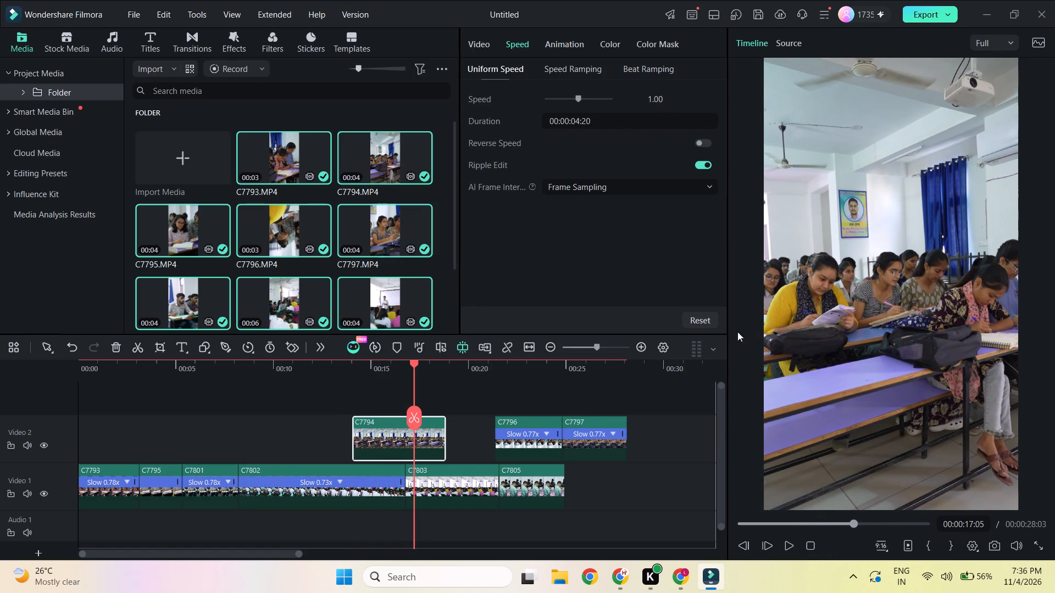
click(815, 333)
drag(1020, 510, 1054, 578)
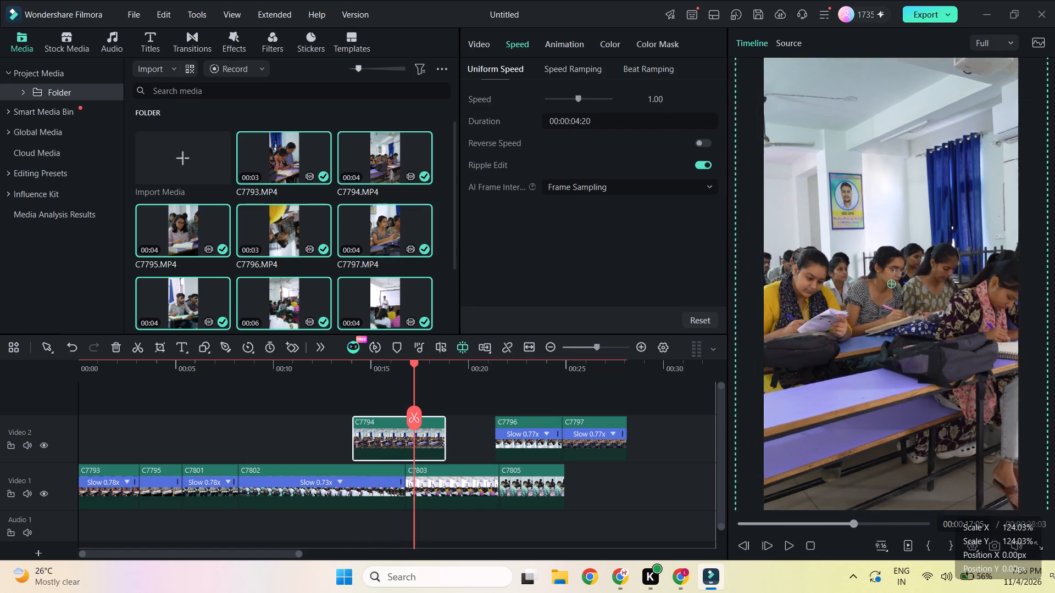
drag(1054, 578, 1054, 590)
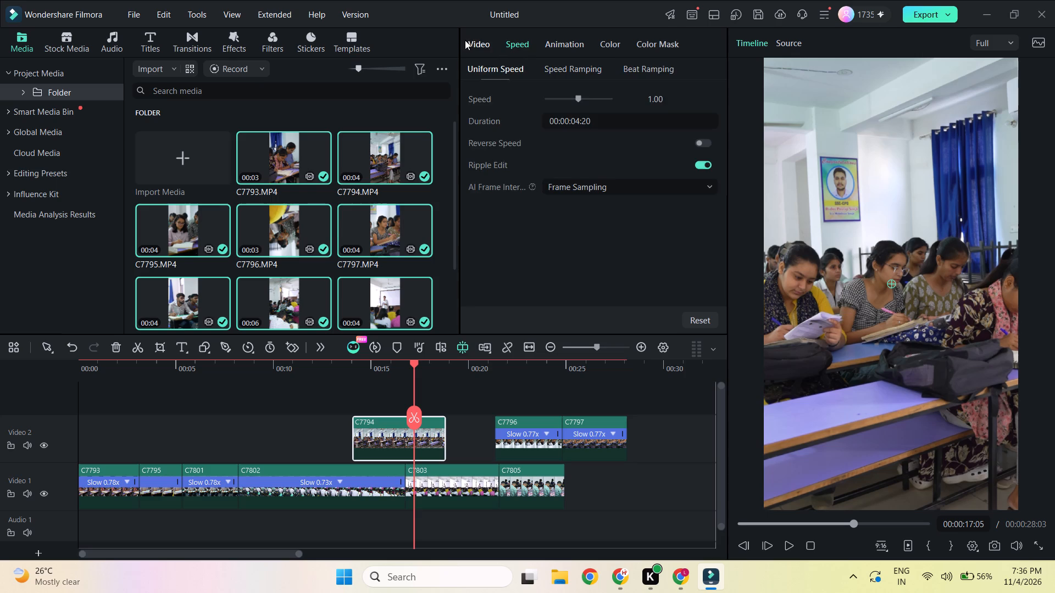
click(465, 40)
drag(622, 126, 628, 130)
click(631, 135)
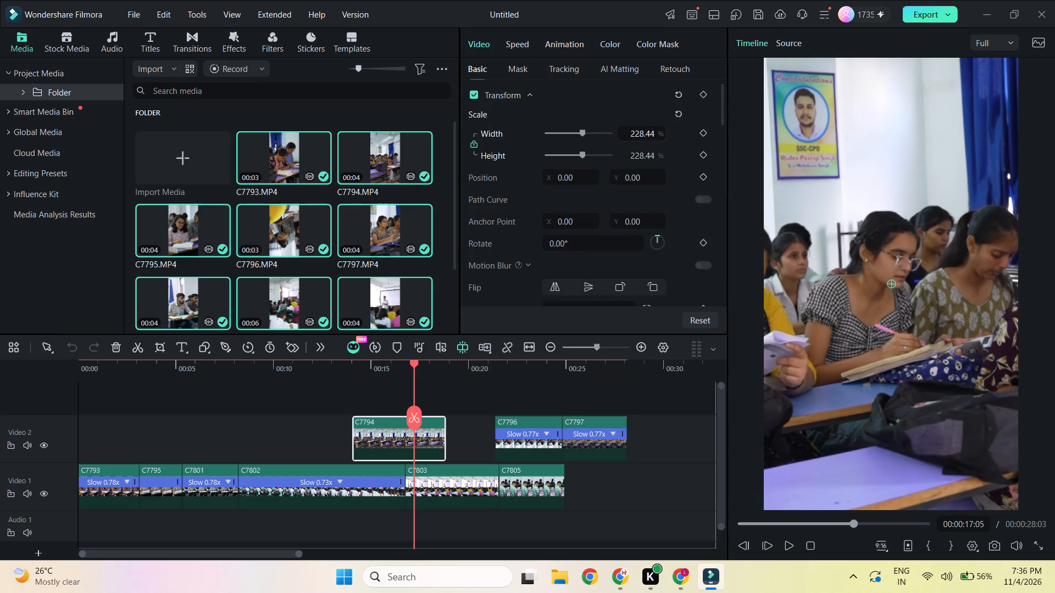
drag(831, 302, 949, 371)
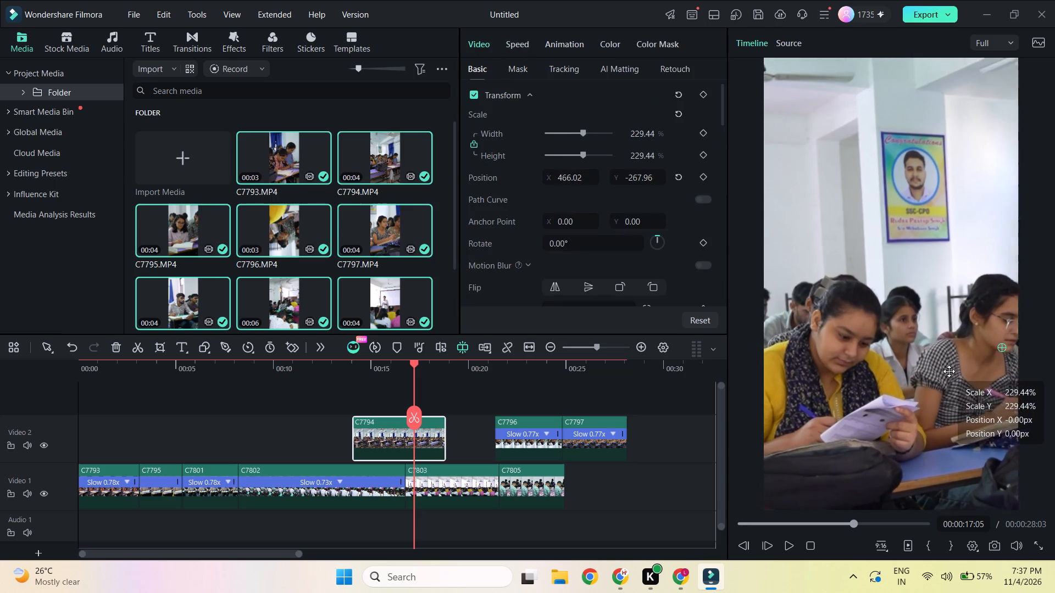
drag(949, 371, 994, 364)
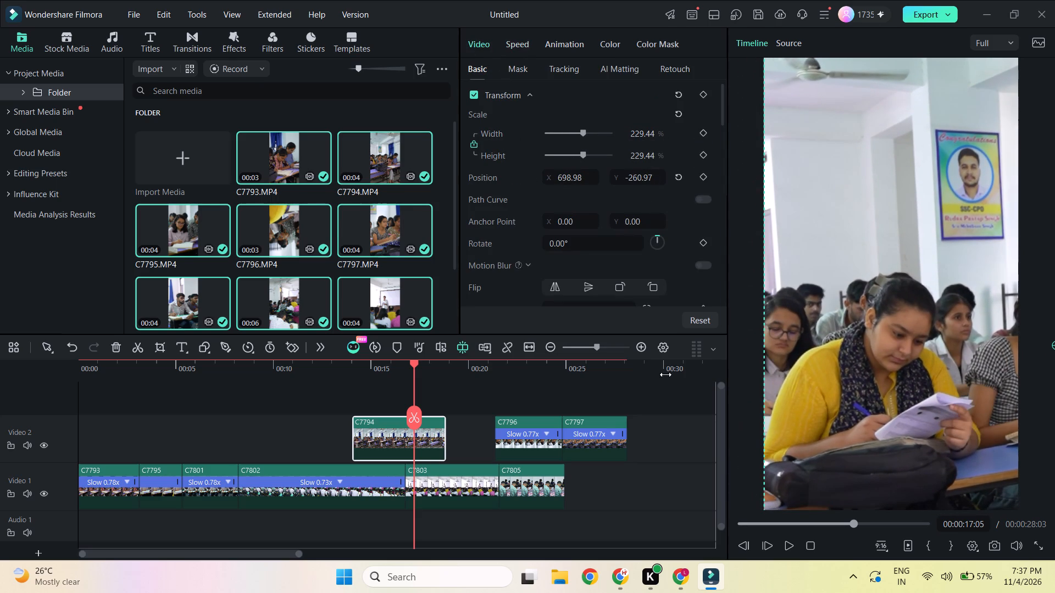
key(space)
key(space)
Shift C7803 and C7805 to start at about 22 seconds and place C7794 on Video 1 at about 15 seconds, overwriting C7802's tail.
drag(437, 521, 523, 495)
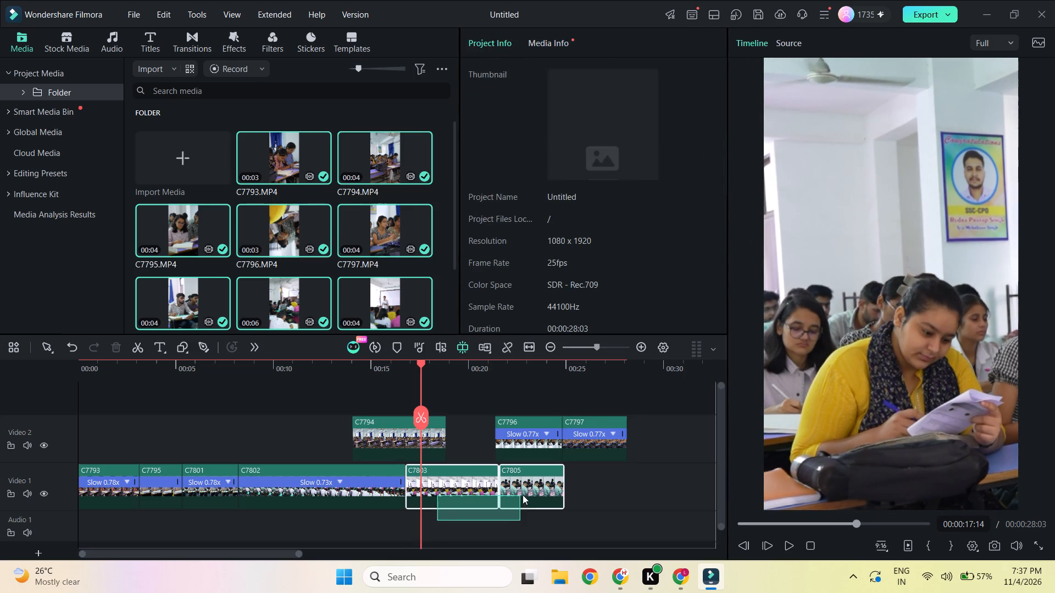
drag(523, 495, 518, 491)
drag(467, 494, 572, 489)
drag(392, 452, 409, 491)
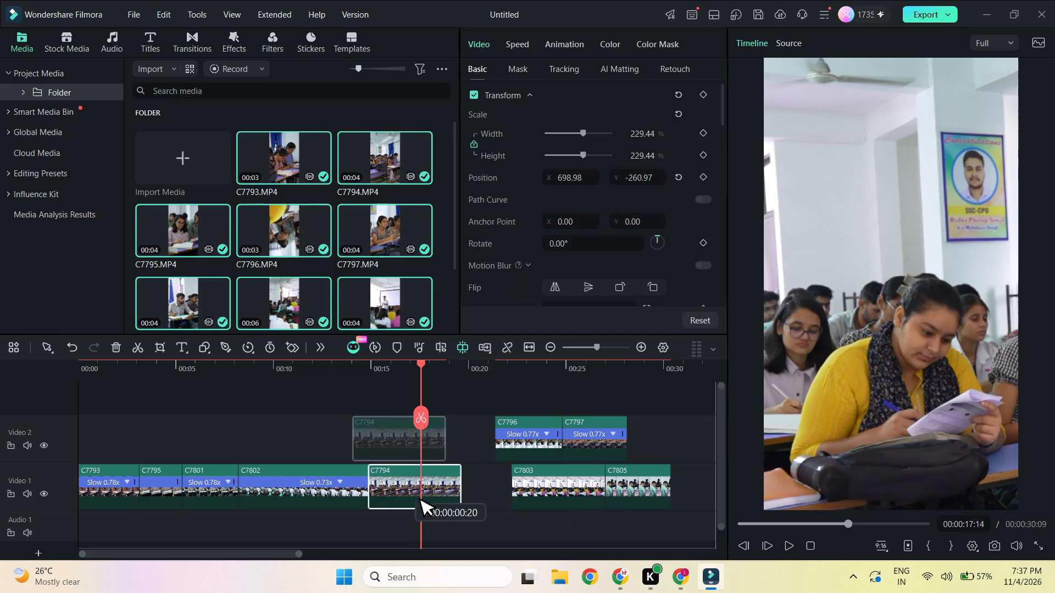
drag(409, 491, 410, 494)
Play through C7794, trim about 2 seconds off its start to leave 00:00:02:20, and close the gap after C7802.
click(348, 365)
key(space)
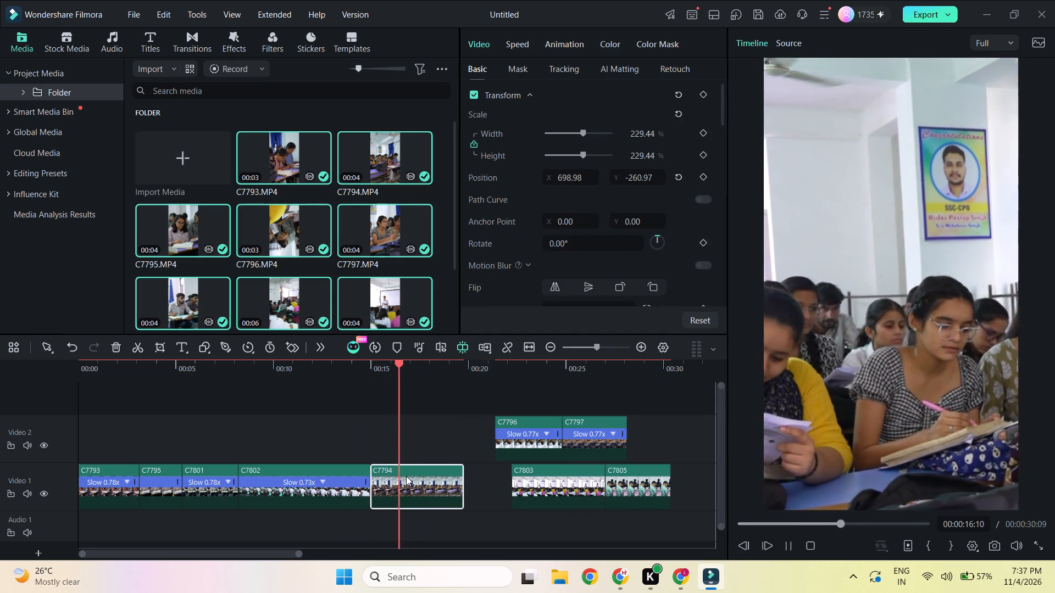
key(space)
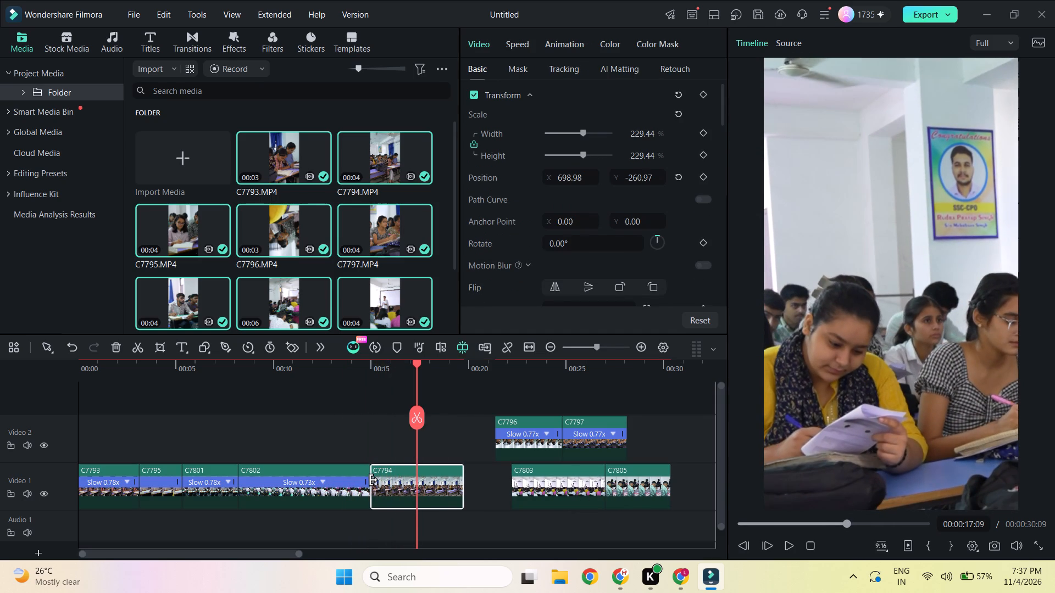
drag(374, 480, 413, 502)
click(406, 486)
click(405, 471)
click(398, 474)
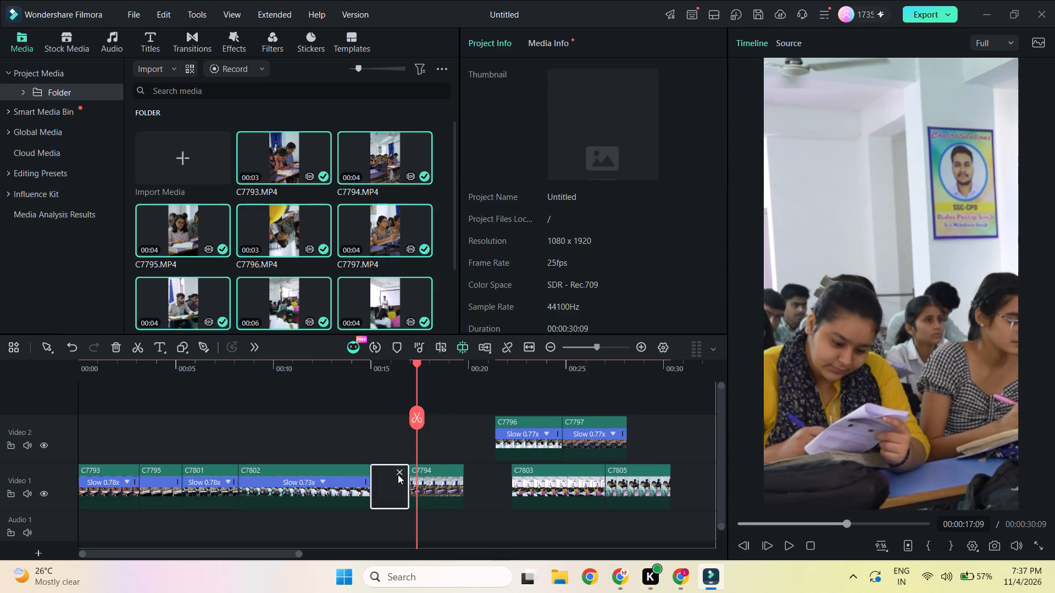
Slow C7794 to 0.88x speed and play it back.
click(407, 488)
click(516, 46)
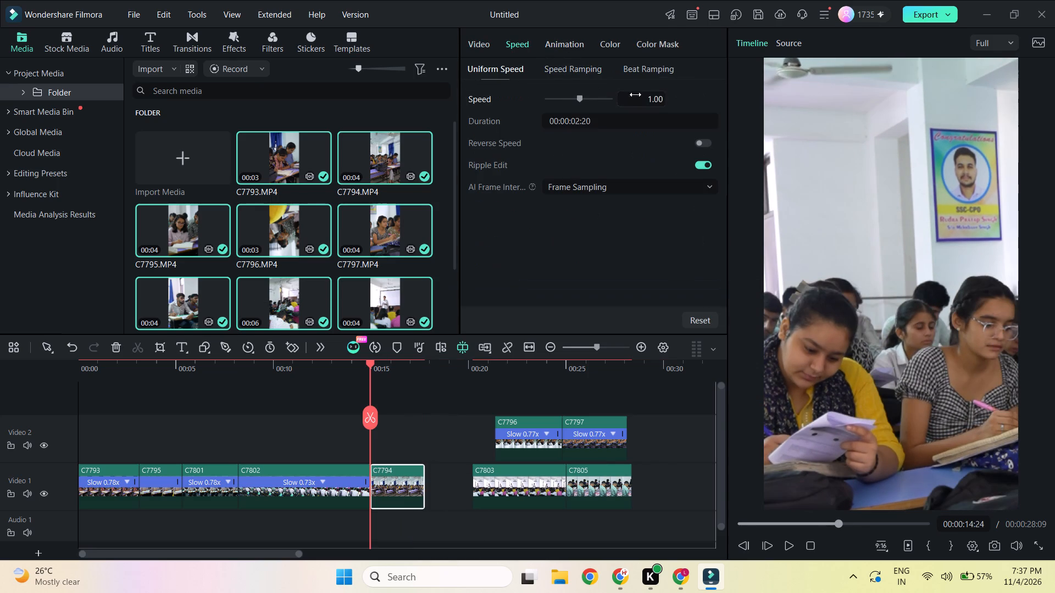
click(645, 99)
key(space)
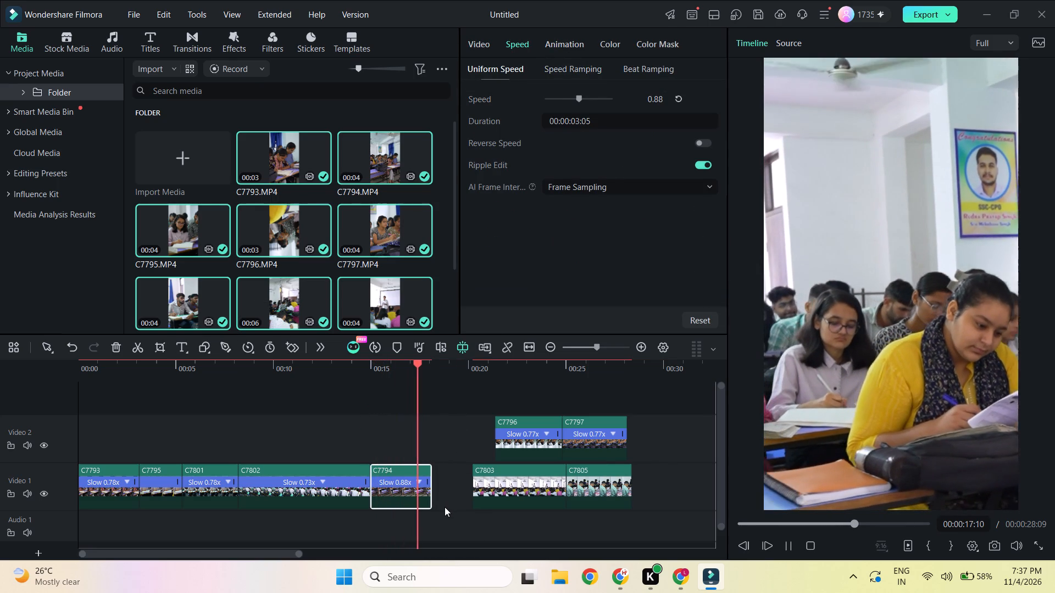
key(space)
key(space)
key(space)
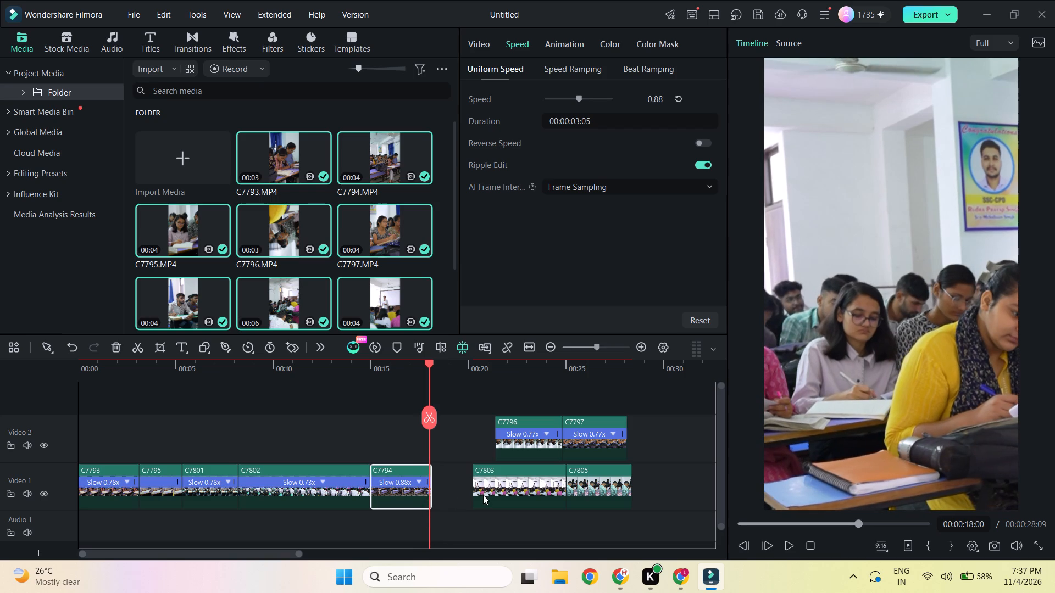
Shift C7803 and C7805 to start at about 28 seconds and move C7796 and C7797 onto Video 1 directly after C7794.
drag(524, 529, 588, 499)
drag(541, 499, 687, 488)
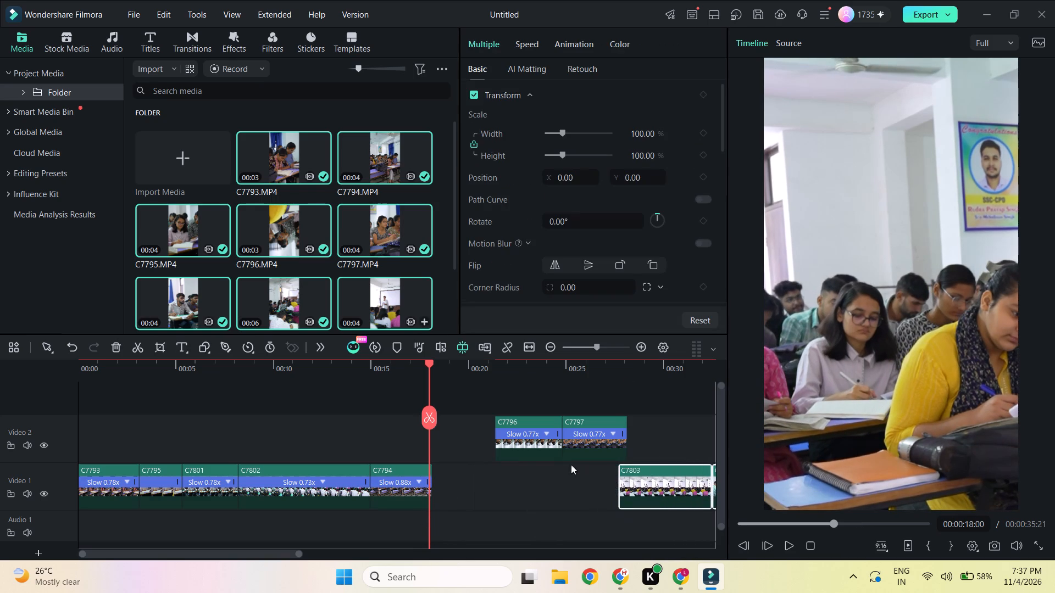
drag(523, 465, 587, 443)
drag(590, 443, 529, 496)
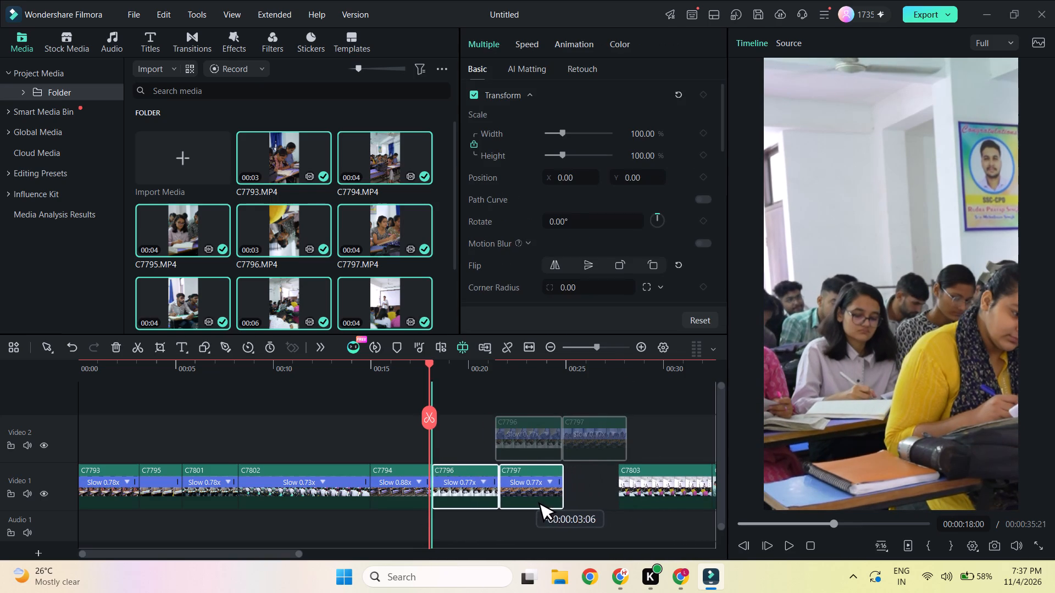
drag(529, 496, 529, 496)
Play through C7796 and C7797 and close the gap between C7797 and C7803.
key(space)
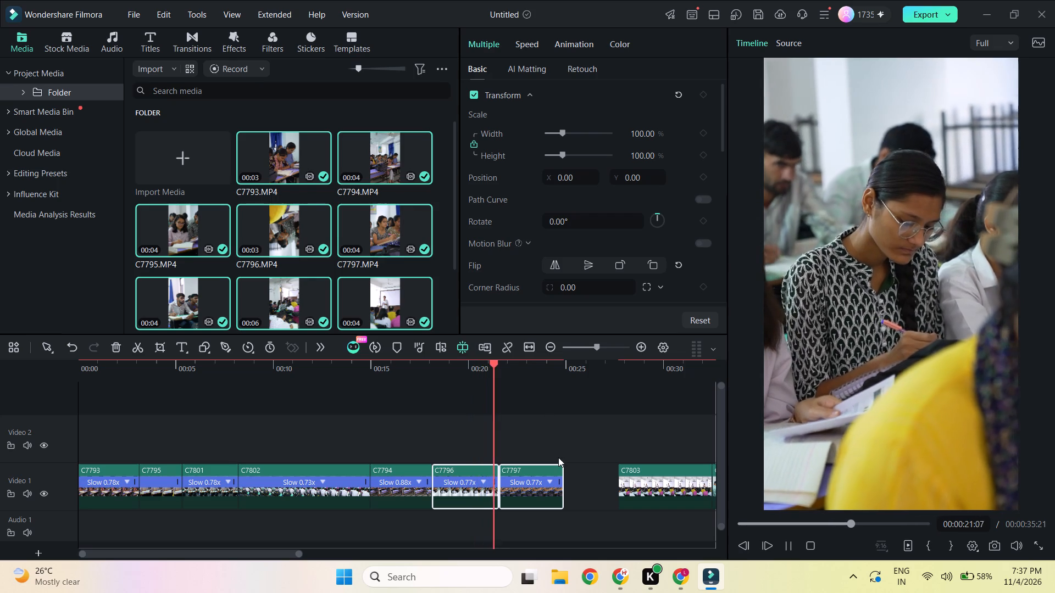
ctrl+scroll(576, 489, down, 1)
click(468, 495)
click(462, 472)
click(461, 474)
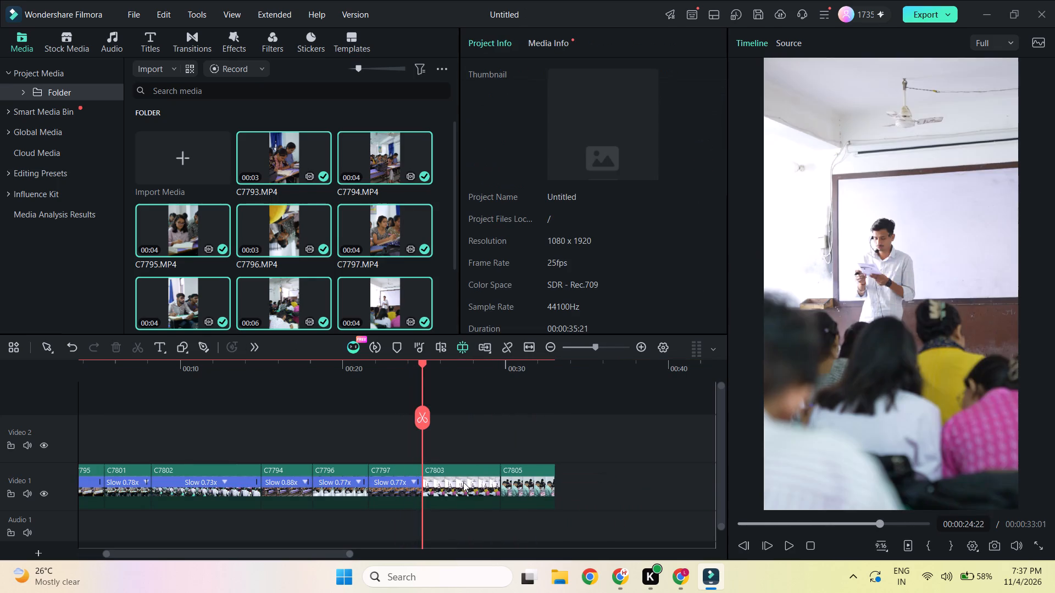
Preview C7803, delete it from Video 1, and close the gap before C7805.
key(space)
click(474, 485)
key(Delete)
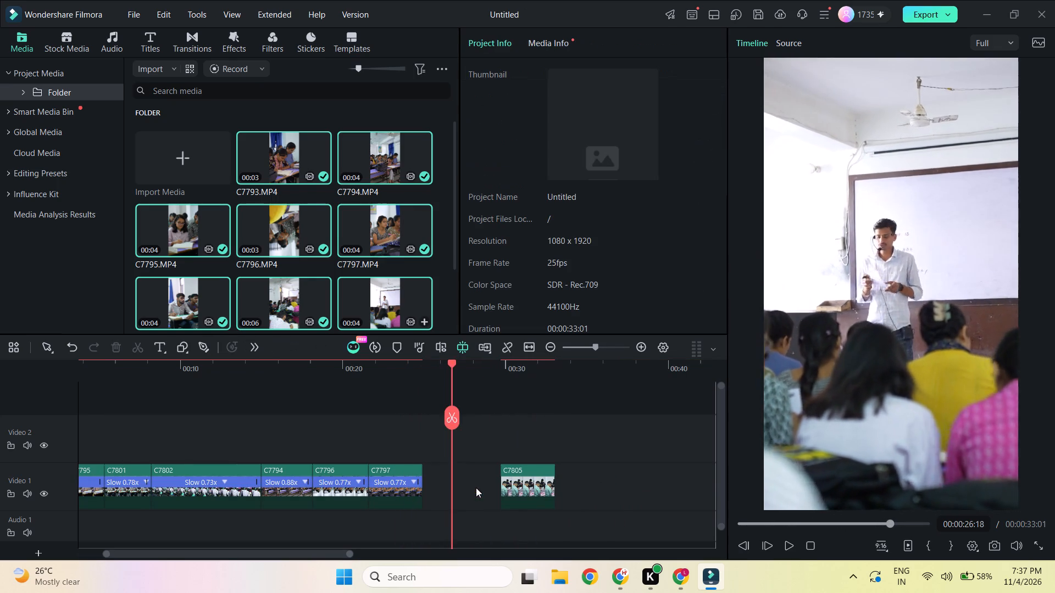
click(476, 488)
key(Delete)
Preview C7805 and delete it from the end of Video 1.
key(space)
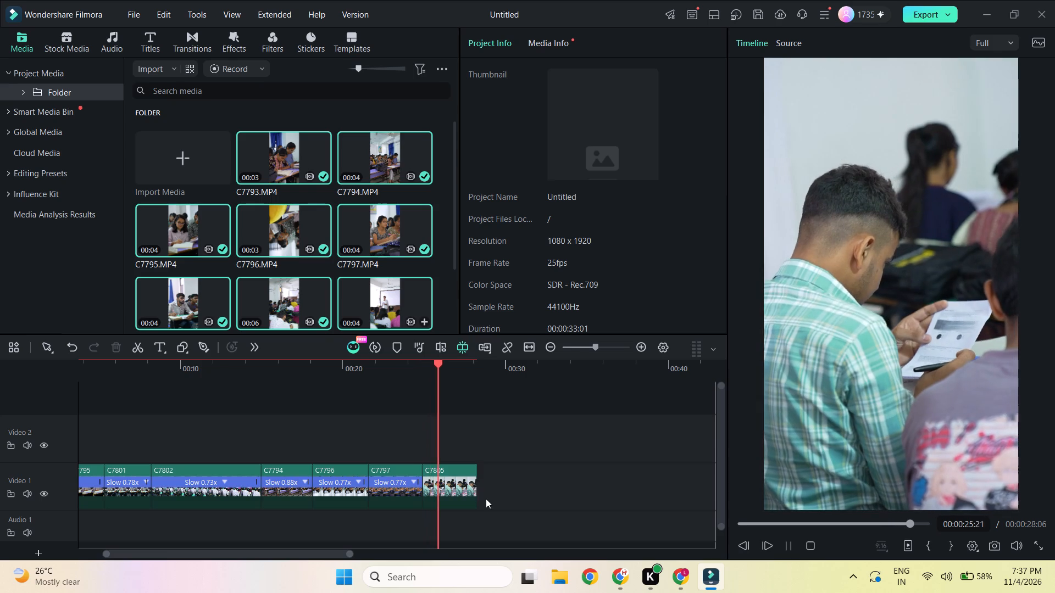
ctrl+scroll(488, 502, up, 2)
click(425, 489)
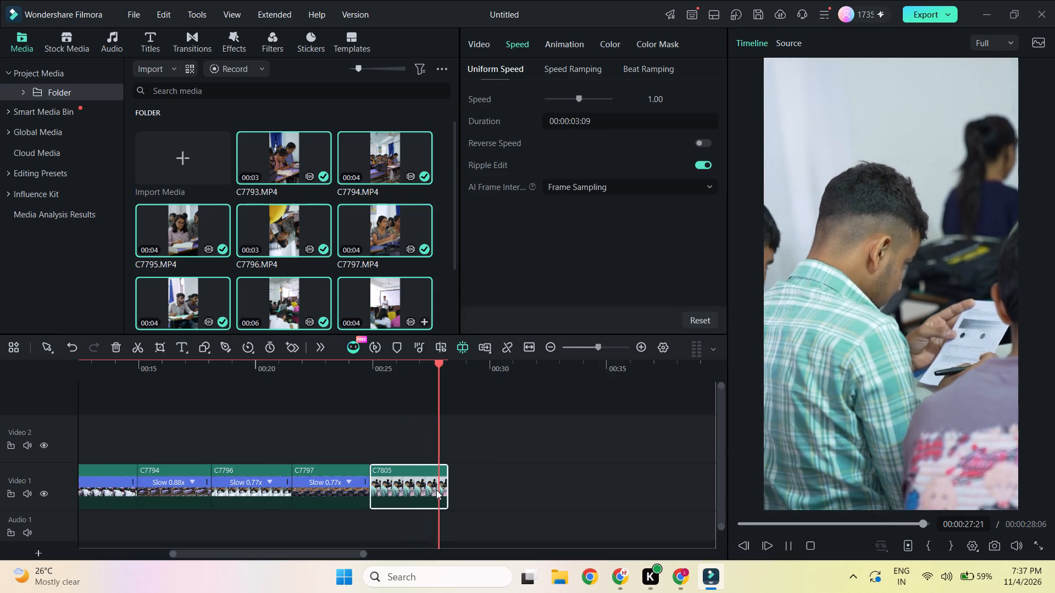
key(Delete)
Scrub the playhead back toward the start of the timeline to review the edit.
drag(447, 366, 69, 416)
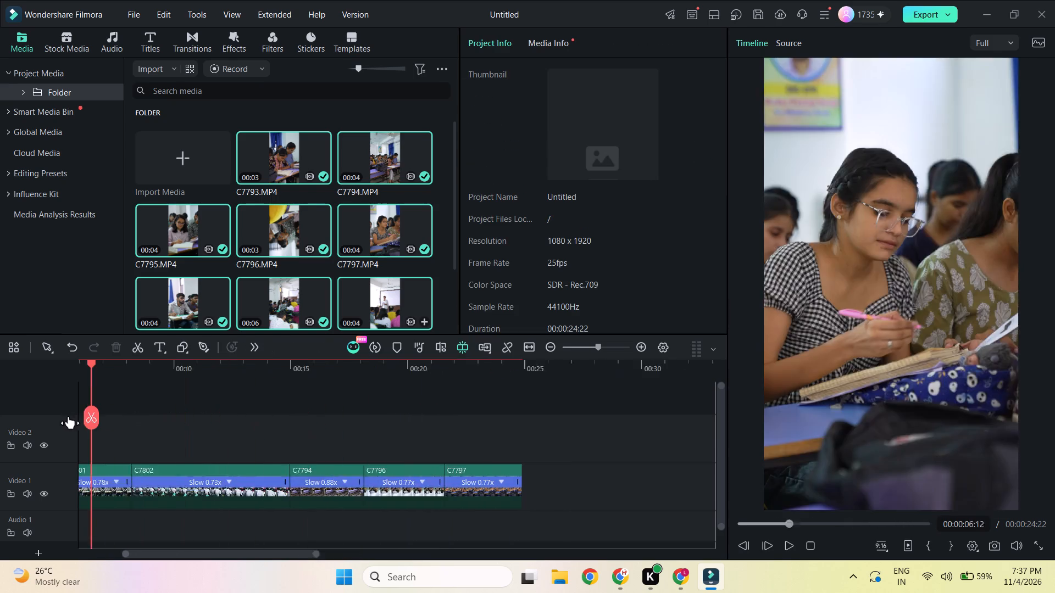
Return the playhead to 00:00:00:00 and place the downloaded Portrait Refine body effect at the start of Video 2.
drag(69, 416, 48, 417)
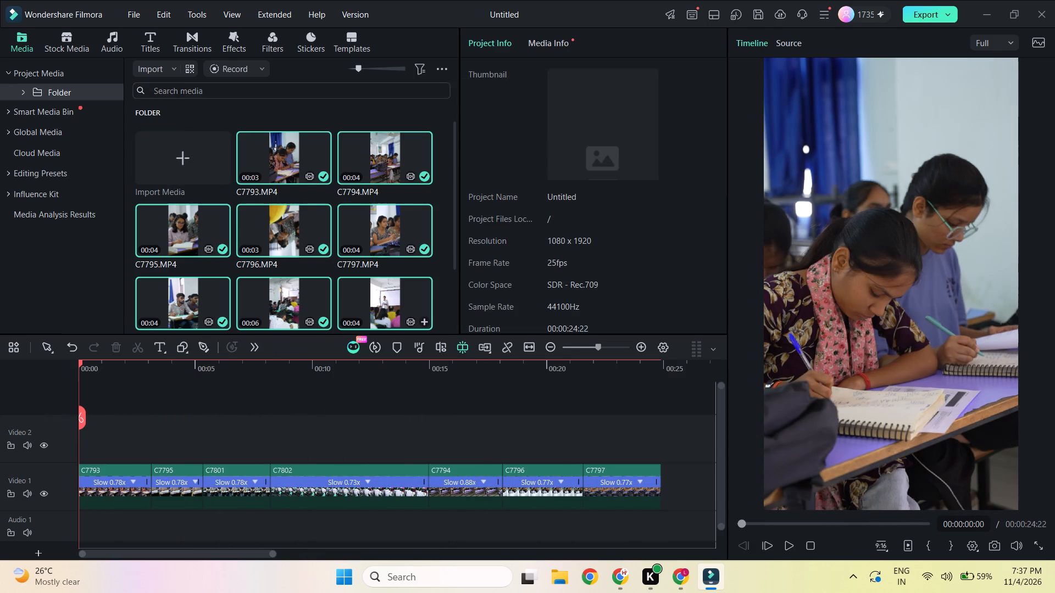
click(229, 44)
click(40, 75)
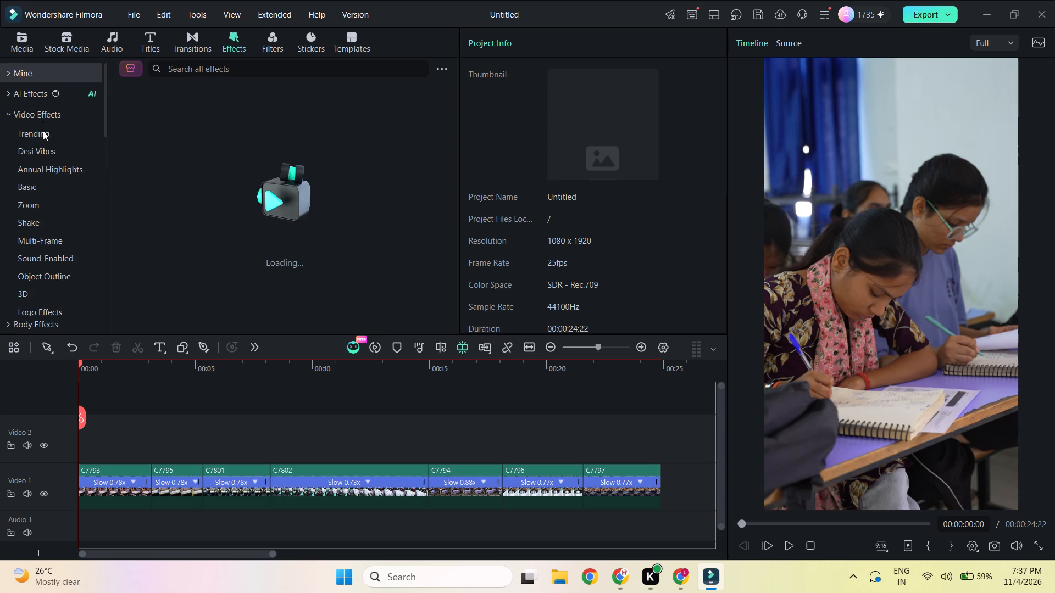
click(47, 129)
click(214, 93)
drag(170, 167, 92, 316)
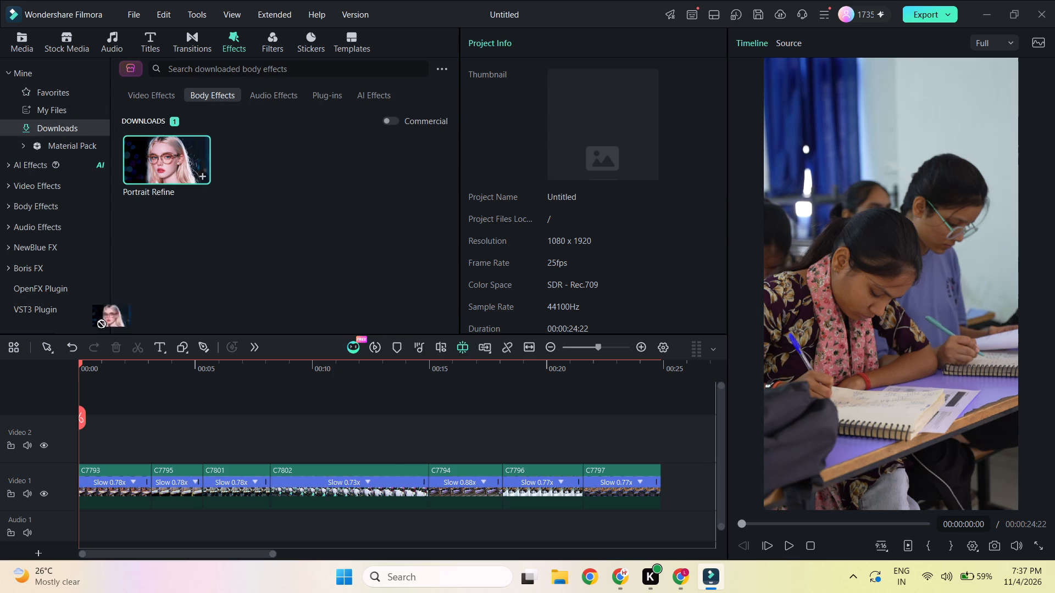
drag(92, 316, 55, 440)
Extend the Portrait Refine effect on Video 2 across the clips on Video 1.
drag(193, 435, 581, 446)
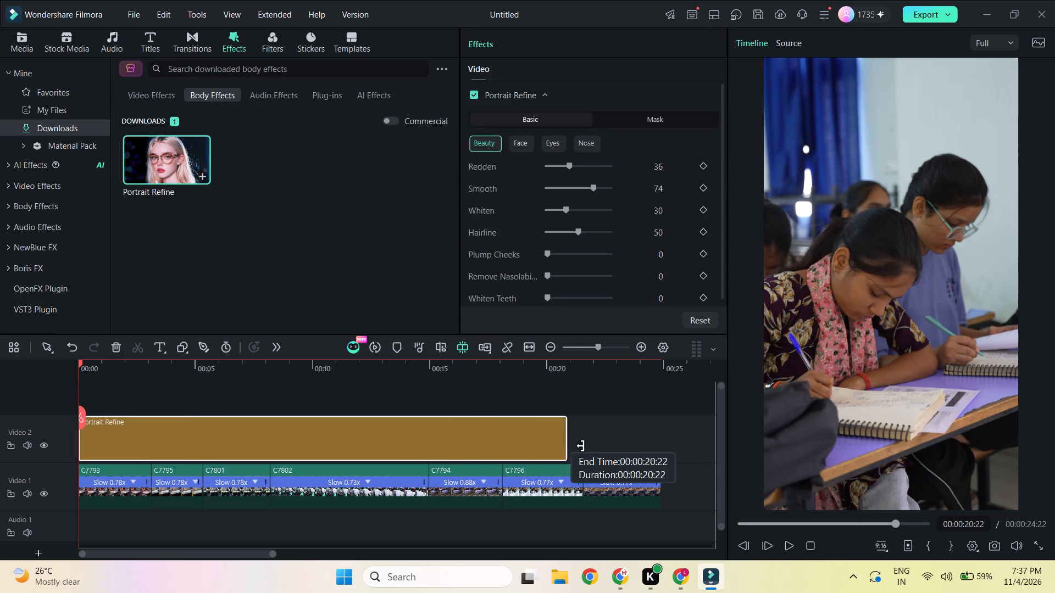
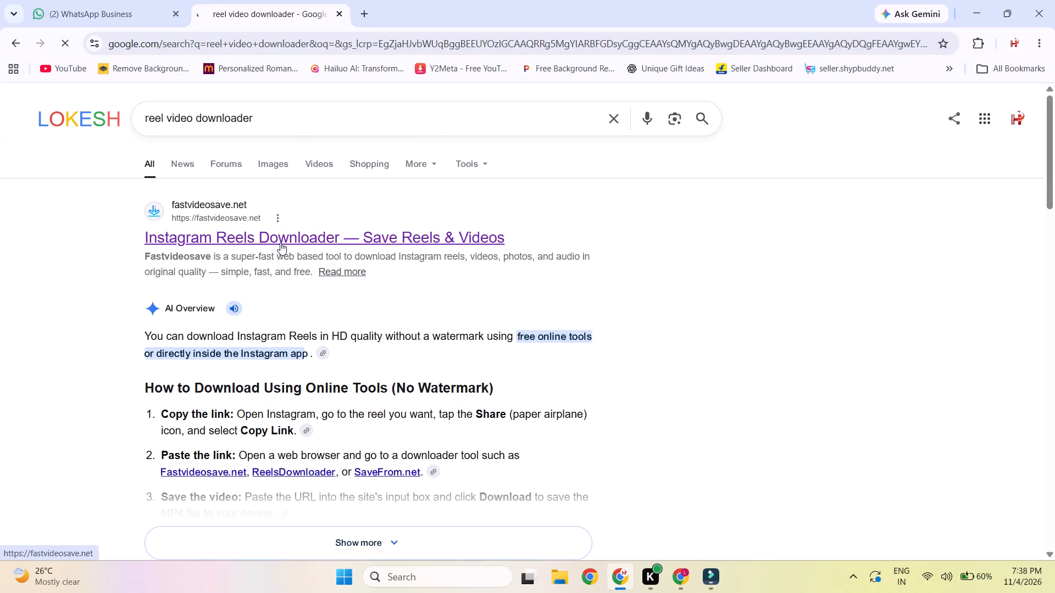
Submit the copied Instagram reel link on fastvideosave.net and download the reel video from Server 1.
click(329, 272)
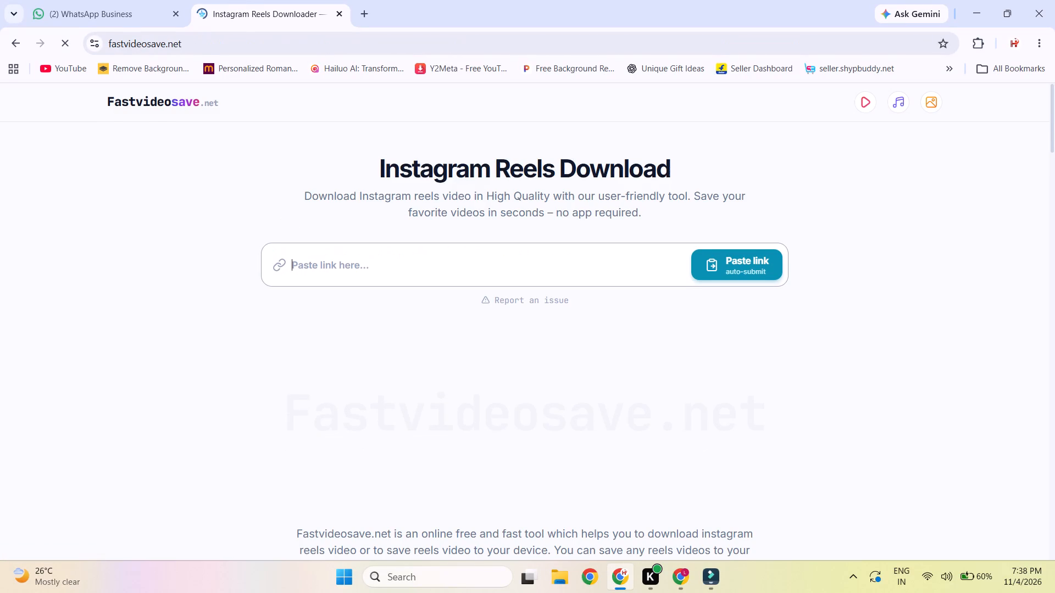
key(ctrl+v)
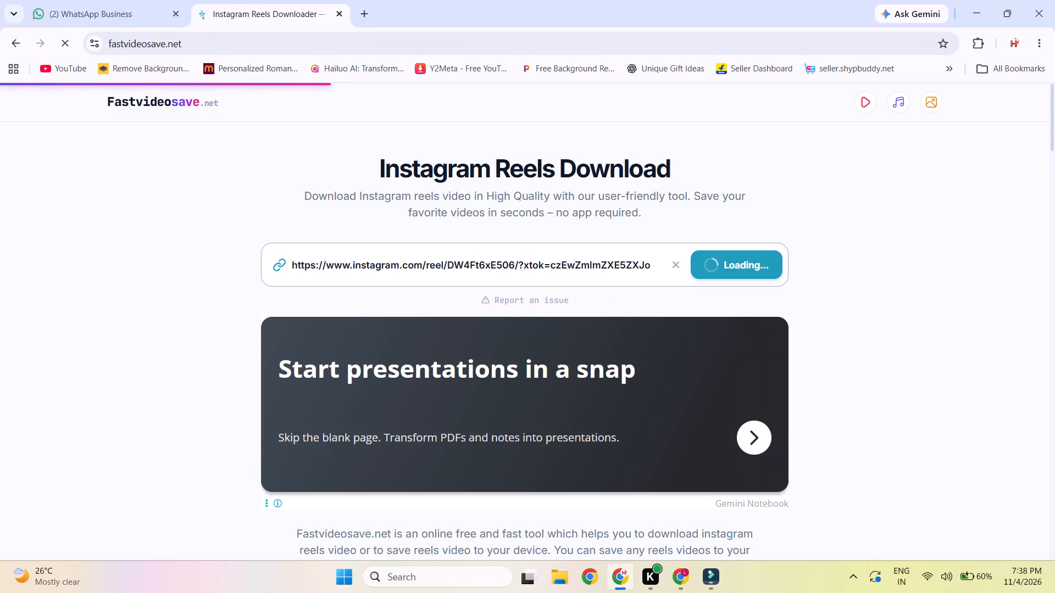
scroll(566, 343, down, 5)
click(520, 263)
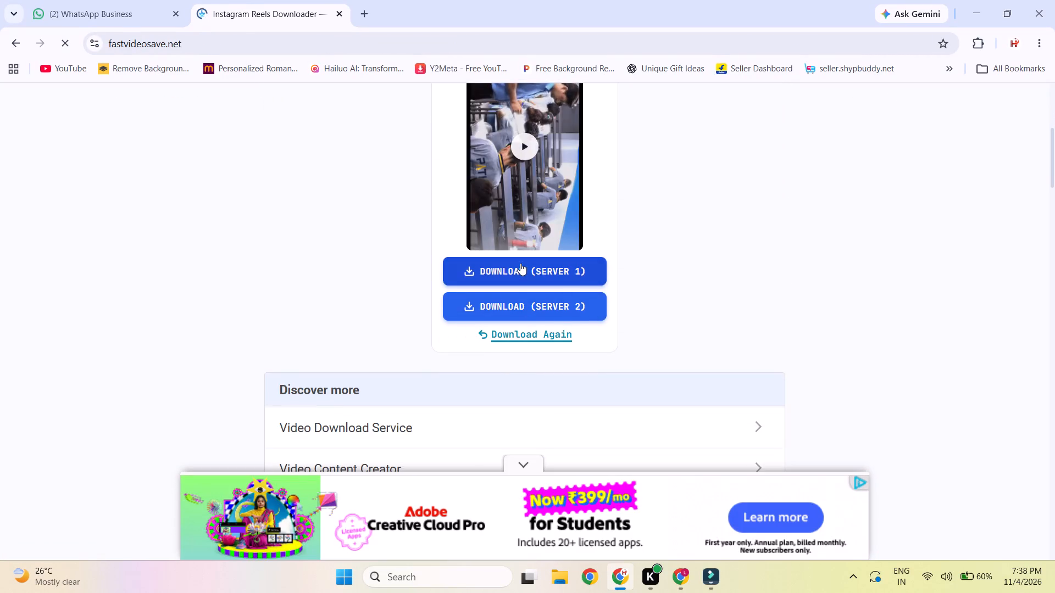
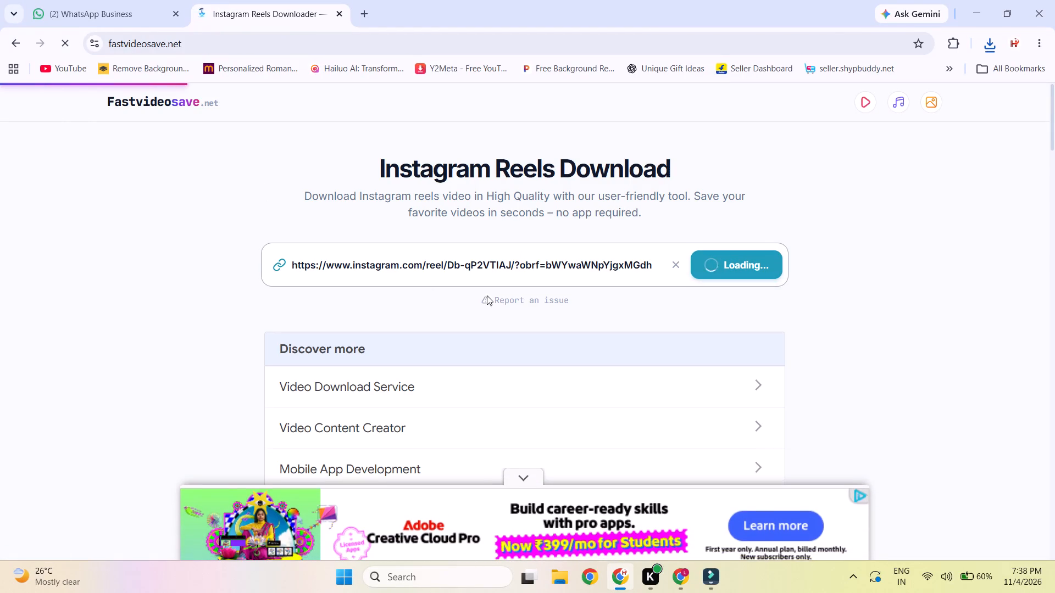
Download the Instagram reel from Server 1 on the Fastvideosave page.
scroll(517, 436, down, 3)
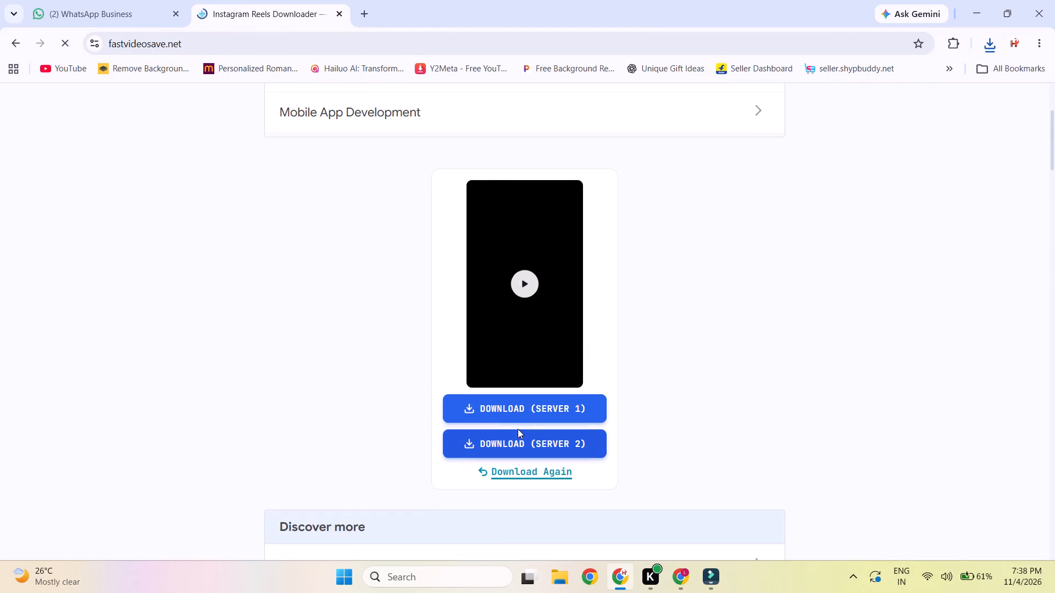
click(513, 416)
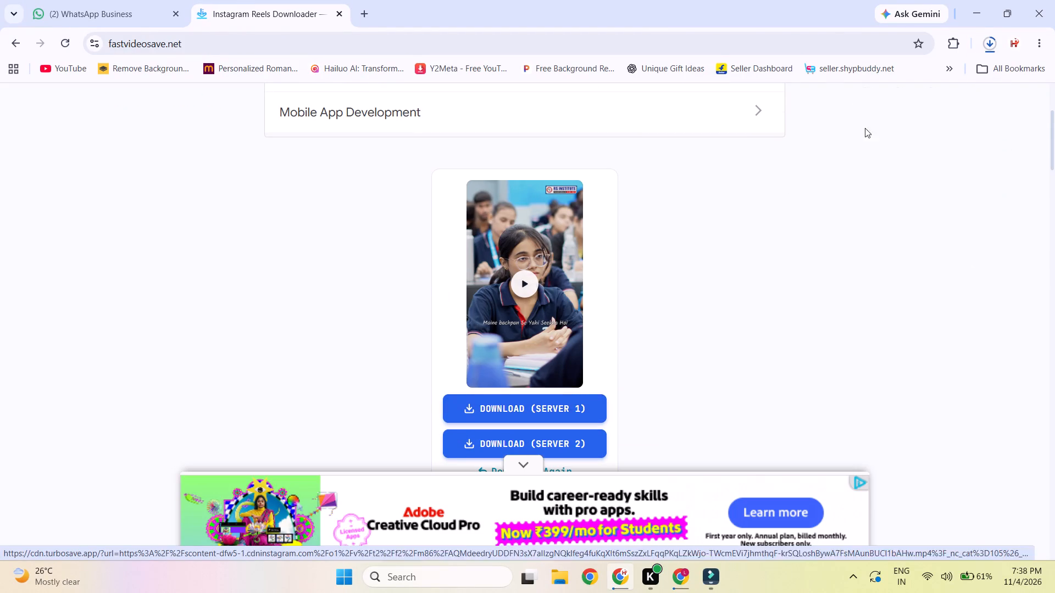
Bring the downloaded Video-97559.mp4 into the Filmora timeline and place it at 00:00 on a new track above Portrait Refine.
click(988, 46)
drag(882, 114, 790, 170)
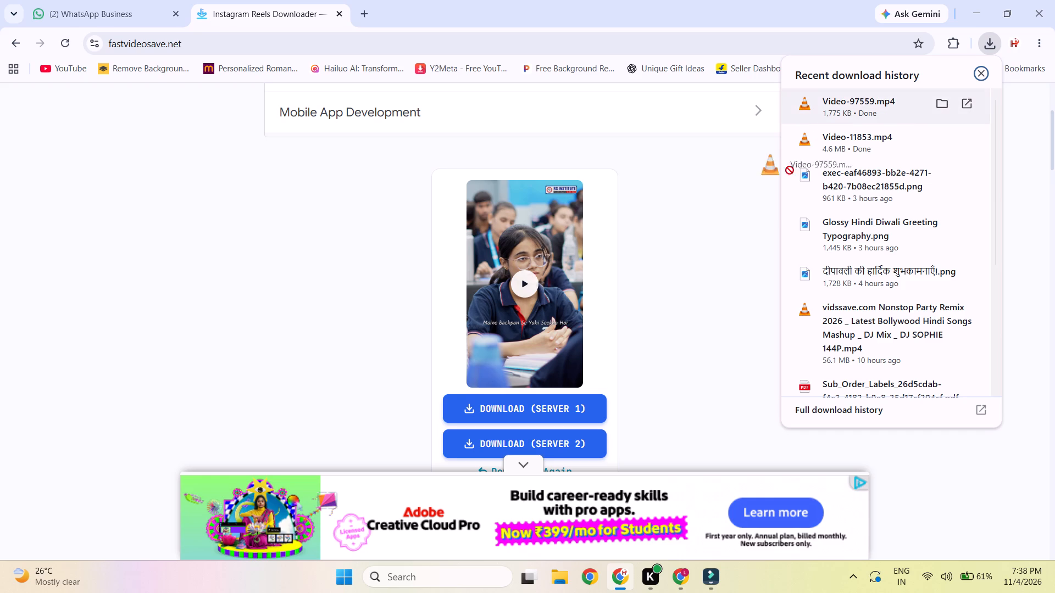
drag(790, 170, 556, 496)
key(alt+Tab)
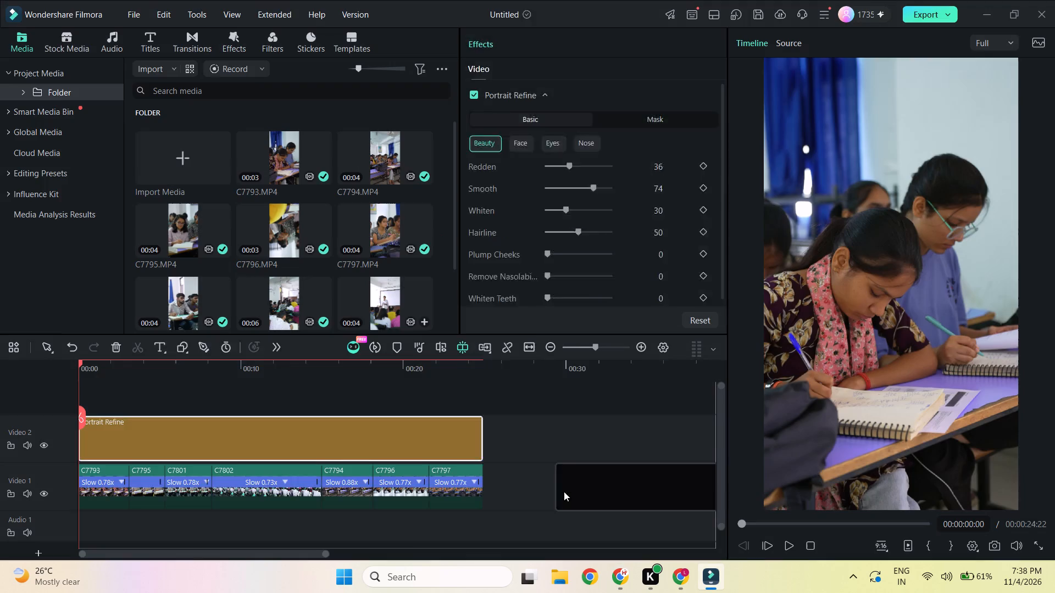
ctrl+scroll(564, 475, down, 4)
drag(359, 482, 104, 395)
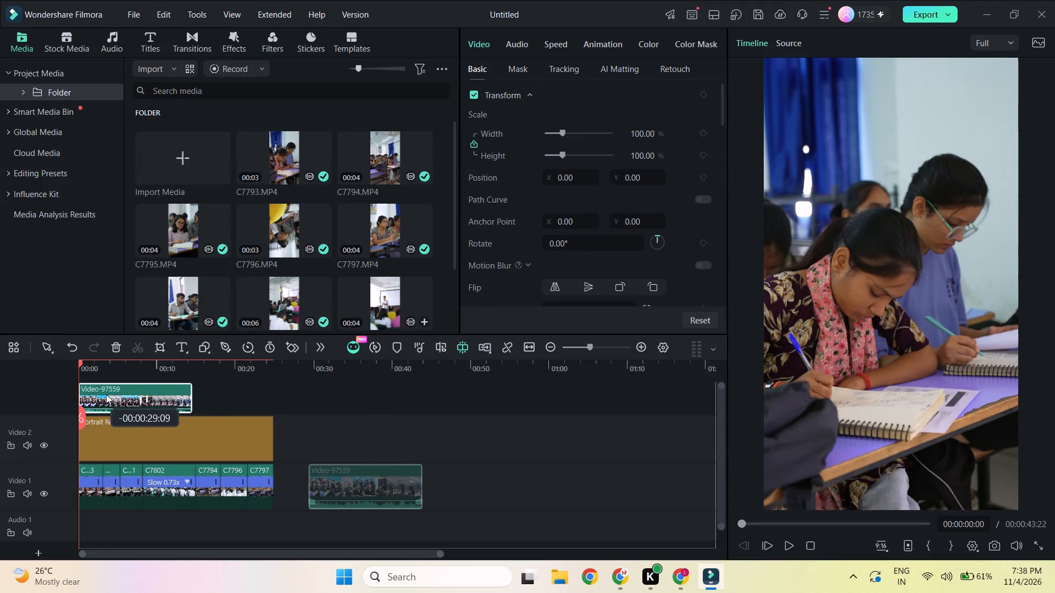
Detach the audio from Video-97559 and delete its video clip, keeping only the soundtrack on Audio 1.
right_click(130, 422)
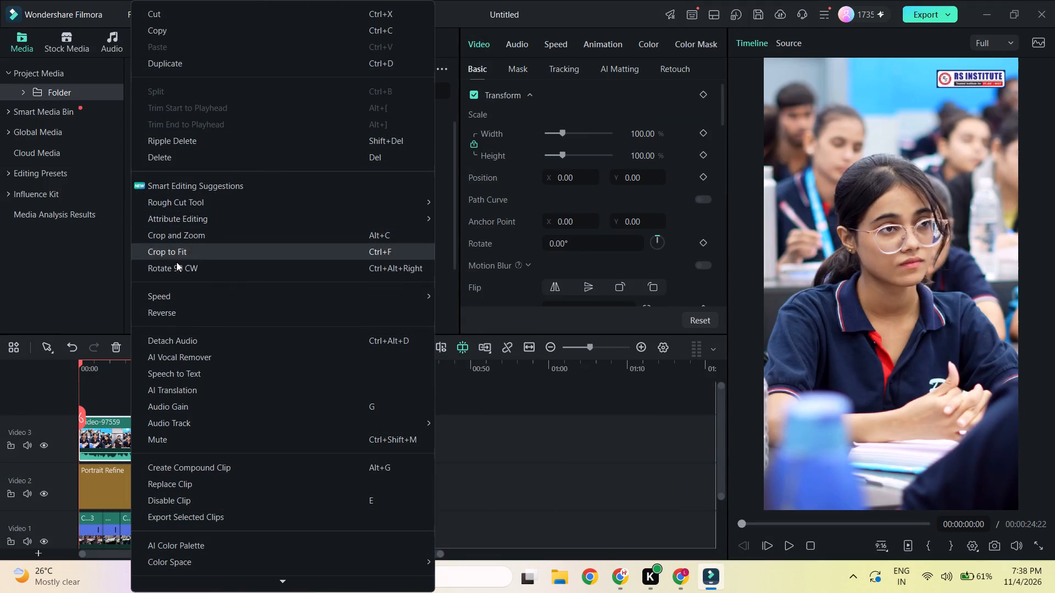
click(170, 345)
click(147, 426)
key(Delete)
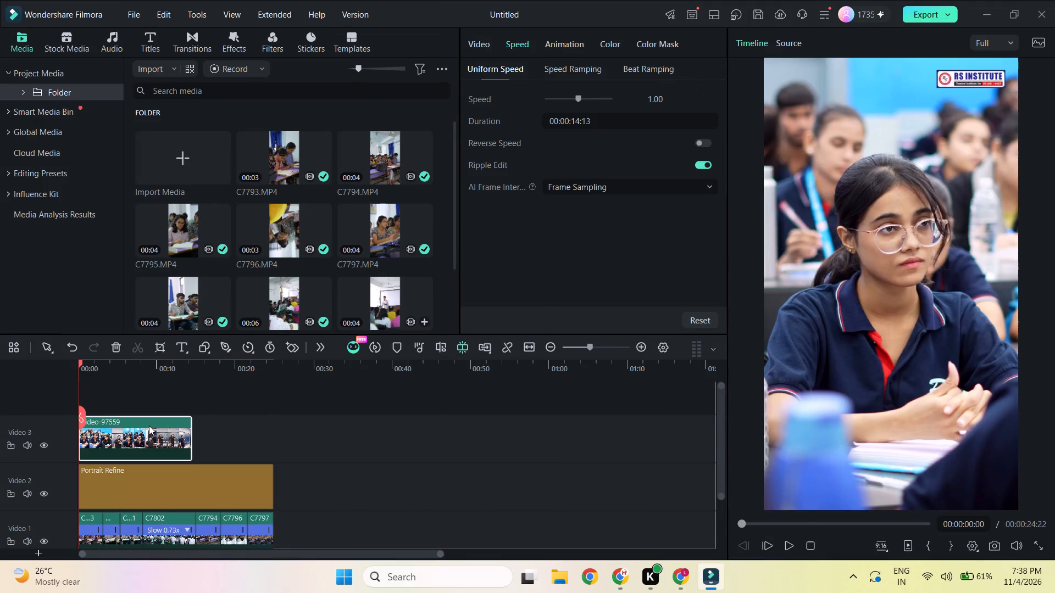
scroll(154, 435, down, 2)
ctrl+scroll(163, 464, up, 3)
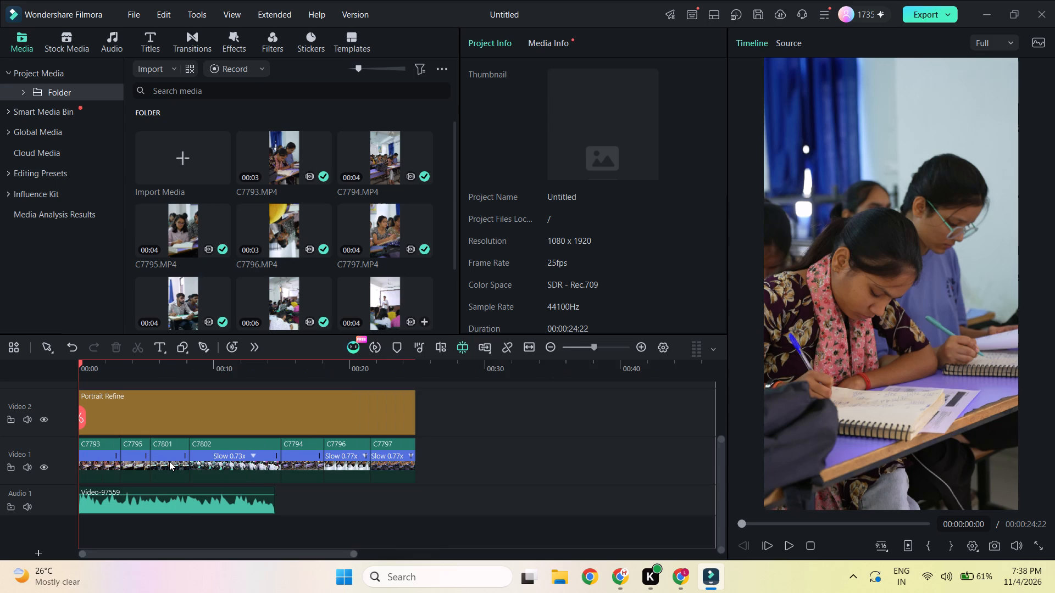
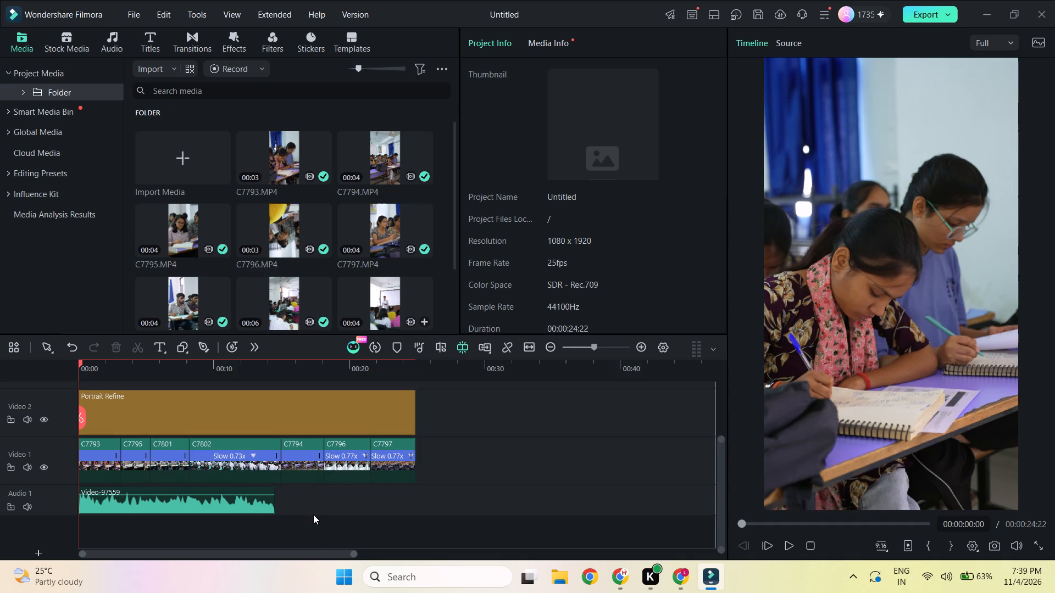
Add the Light Speed Transition 02 to the start of clip C7793 on Video 1 and play it back.
ctrl+scroll(316, 505, up, 5)
click(192, 28)
click(232, 46)
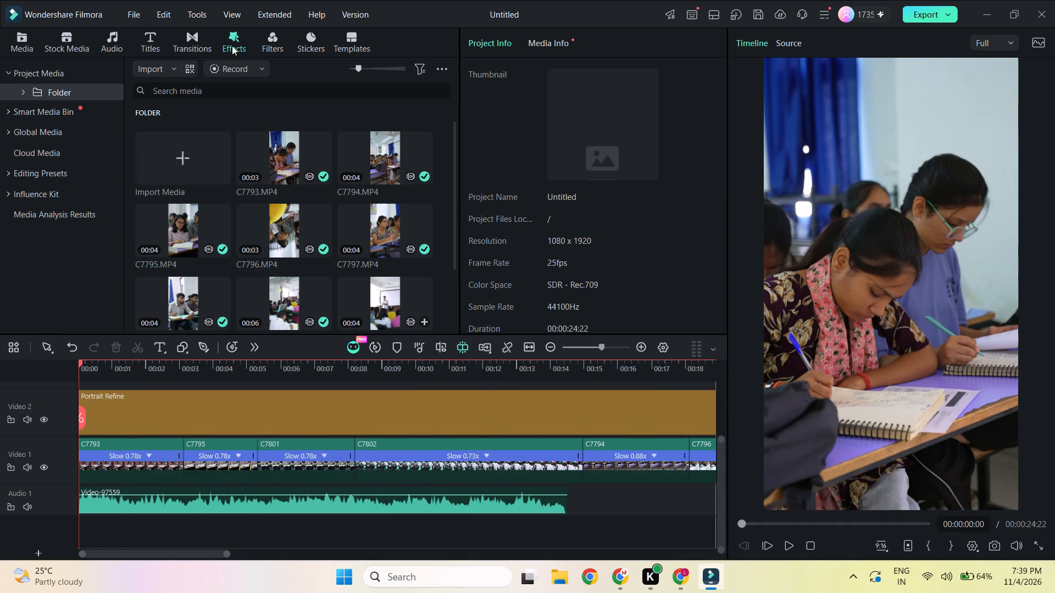
click(204, 42)
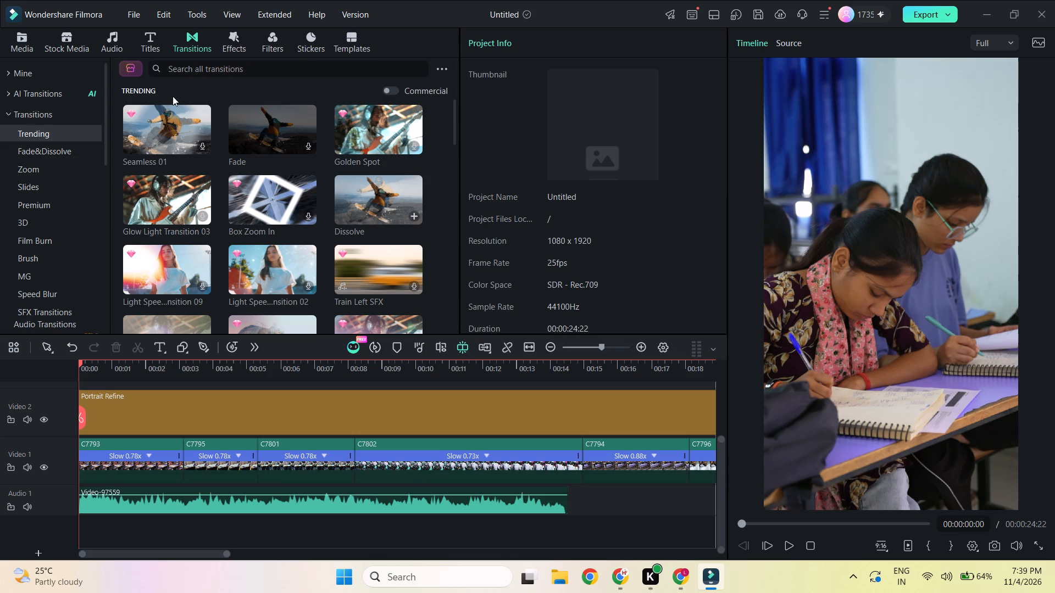
drag(266, 277, 96, 471)
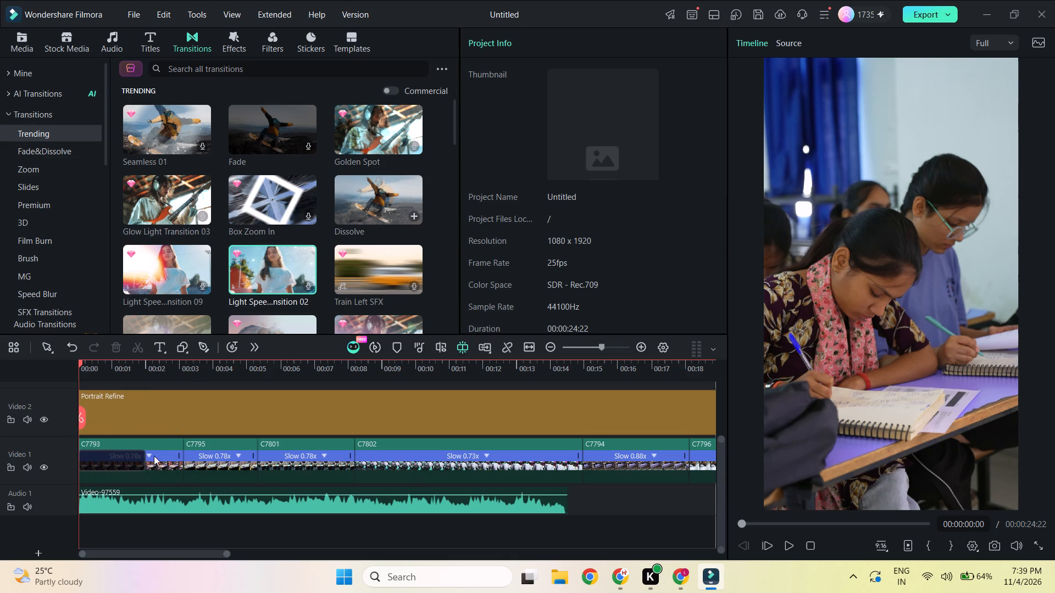
key(space)
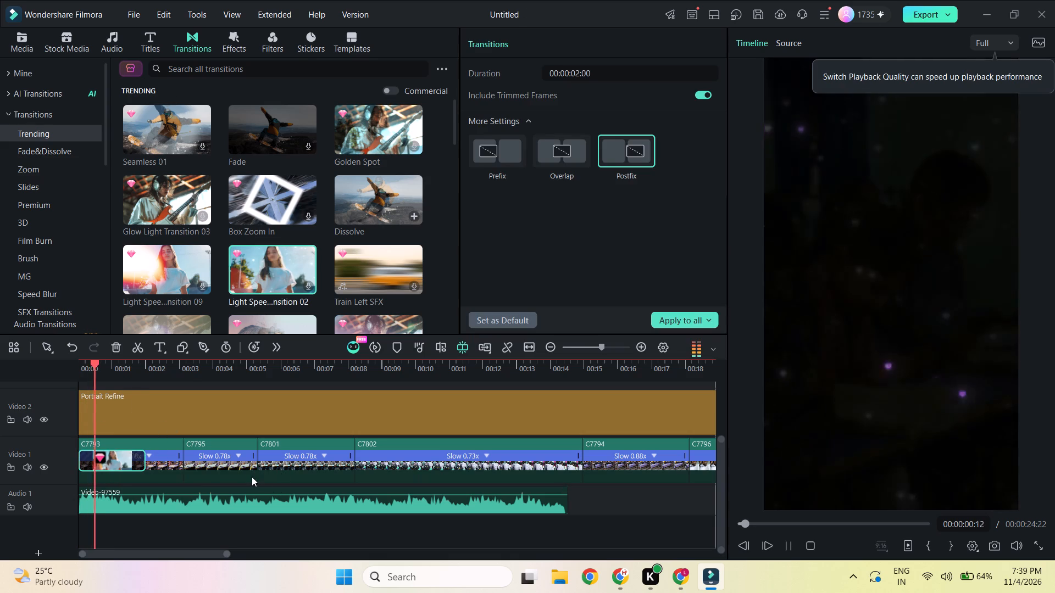
key(space)
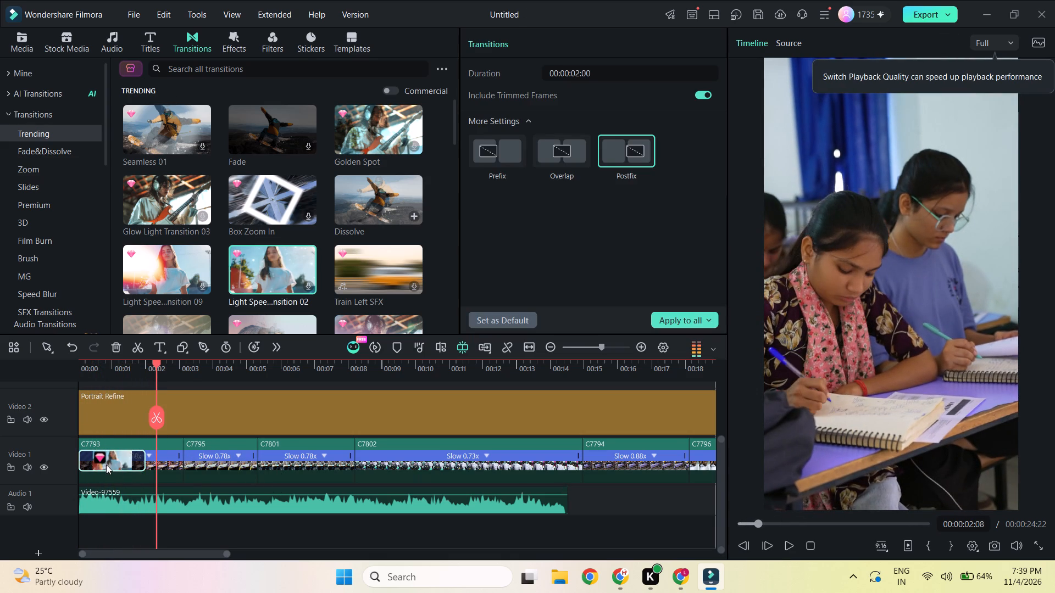
Shorten the transition at the start of C7793 to 00:00:00:24 and play it from the beginning.
drag(146, 460, 110, 491)
click(98, 370)
drag(96, 361, 57, 386)
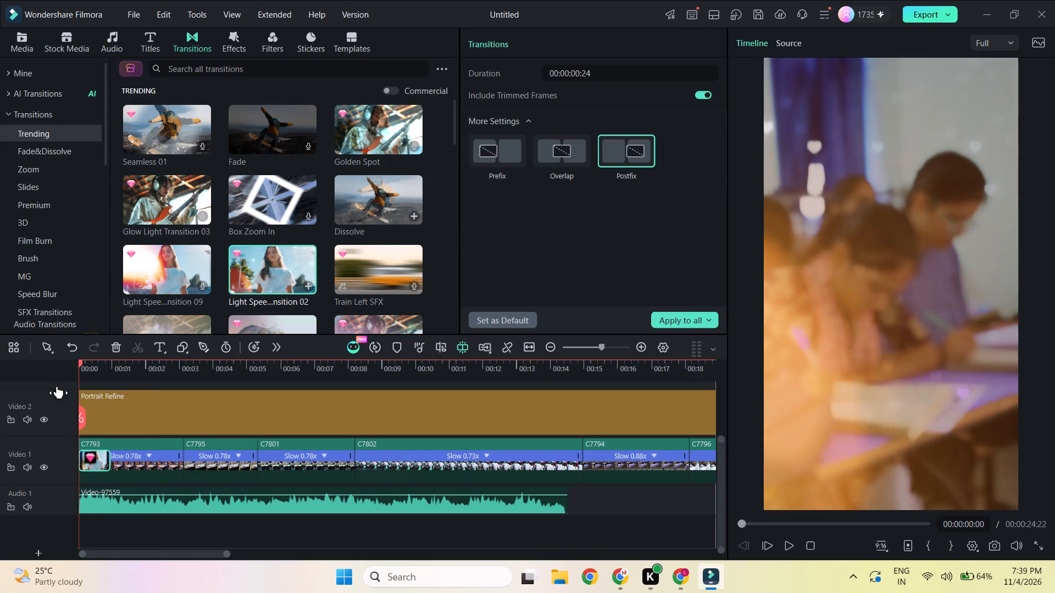
drag(57, 386, 53, 388)
key(space)
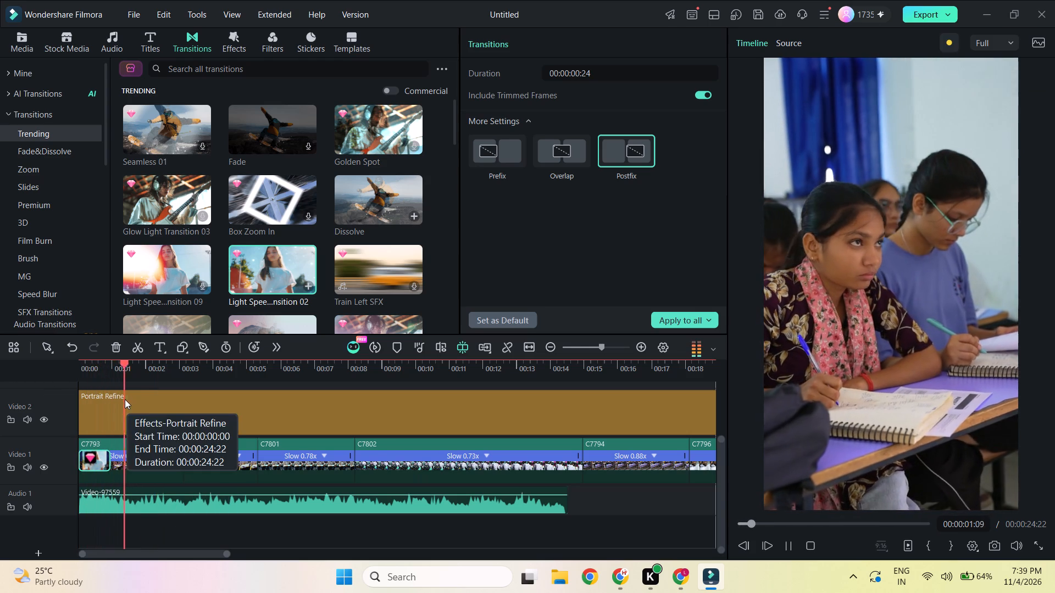
key(space)
Replace the opening transition on C7793 with Light Speed Transition 09 and preview it from the beginning.
drag(148, 270, 90, 459)
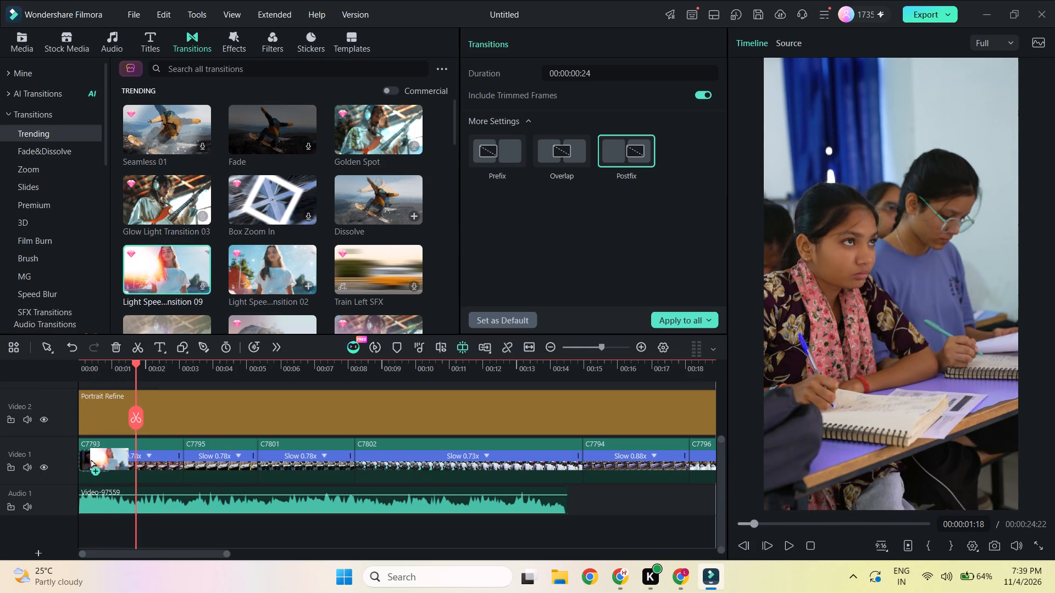
drag(90, 459, 90, 460)
click(96, 372)
drag(98, 365, 69, 390)
key(space)
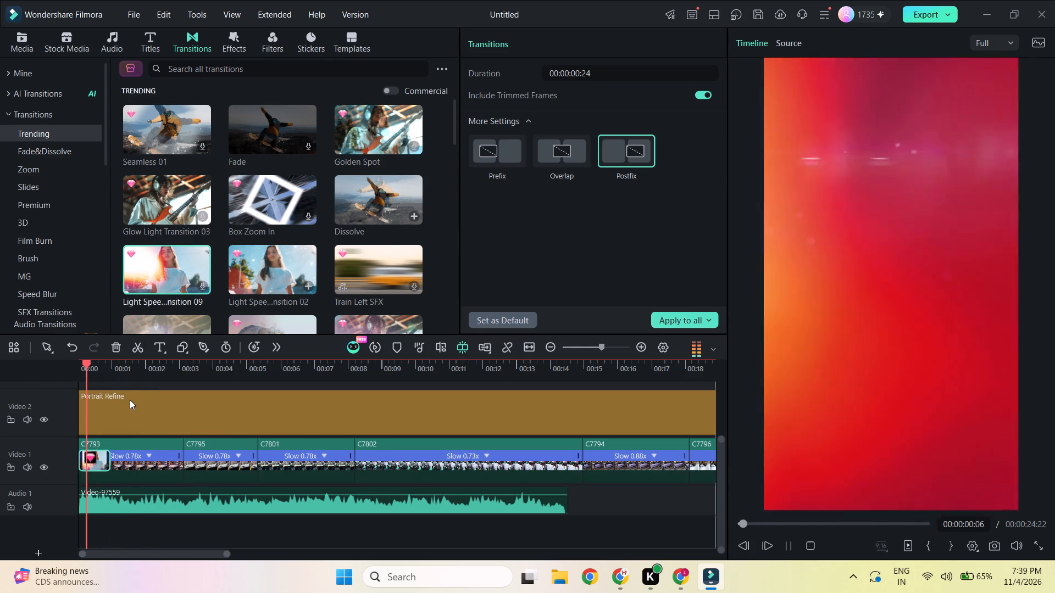
key(space)
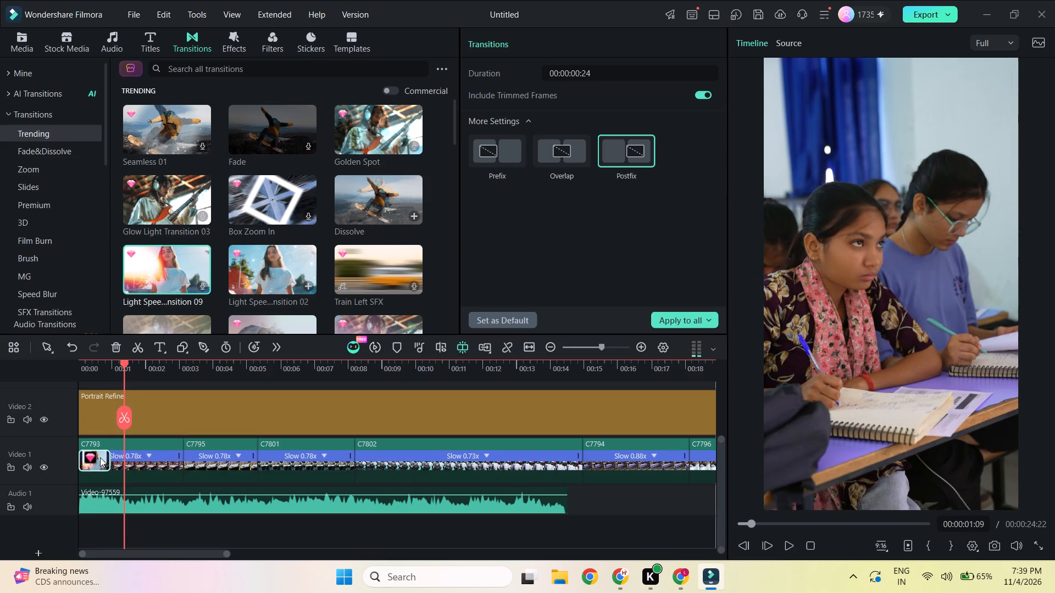
Move the Light Speed Transition 09 from the start of C7793 to the cut between C7793 and C7795.
drag(92, 466, 181, 466)
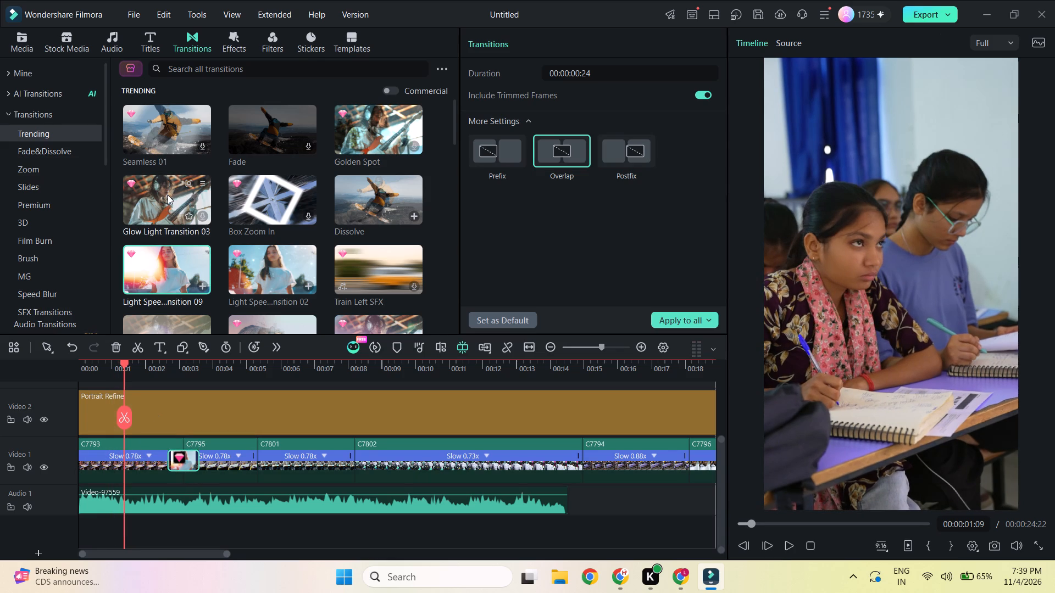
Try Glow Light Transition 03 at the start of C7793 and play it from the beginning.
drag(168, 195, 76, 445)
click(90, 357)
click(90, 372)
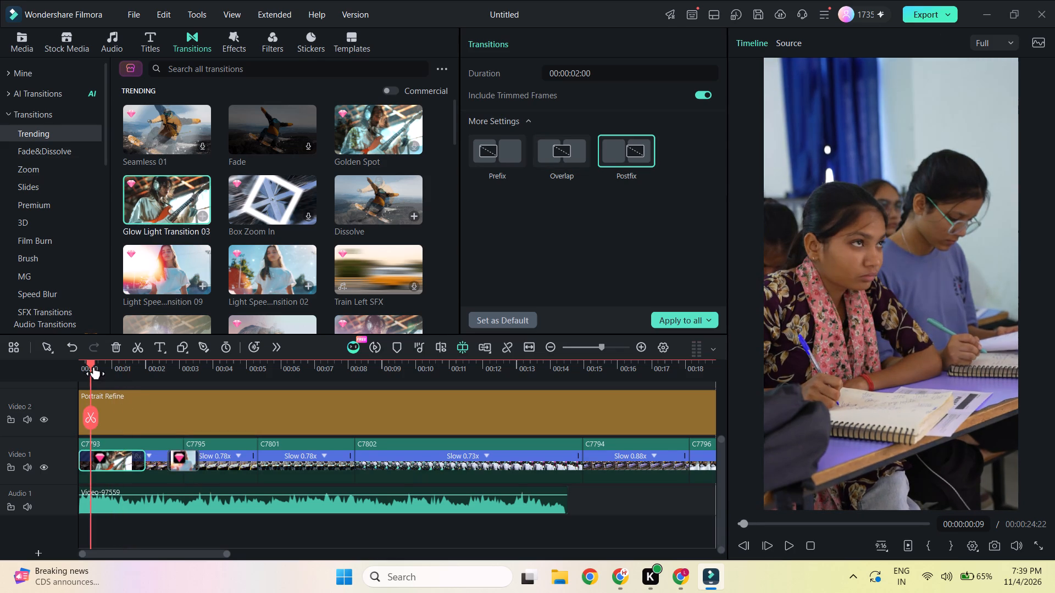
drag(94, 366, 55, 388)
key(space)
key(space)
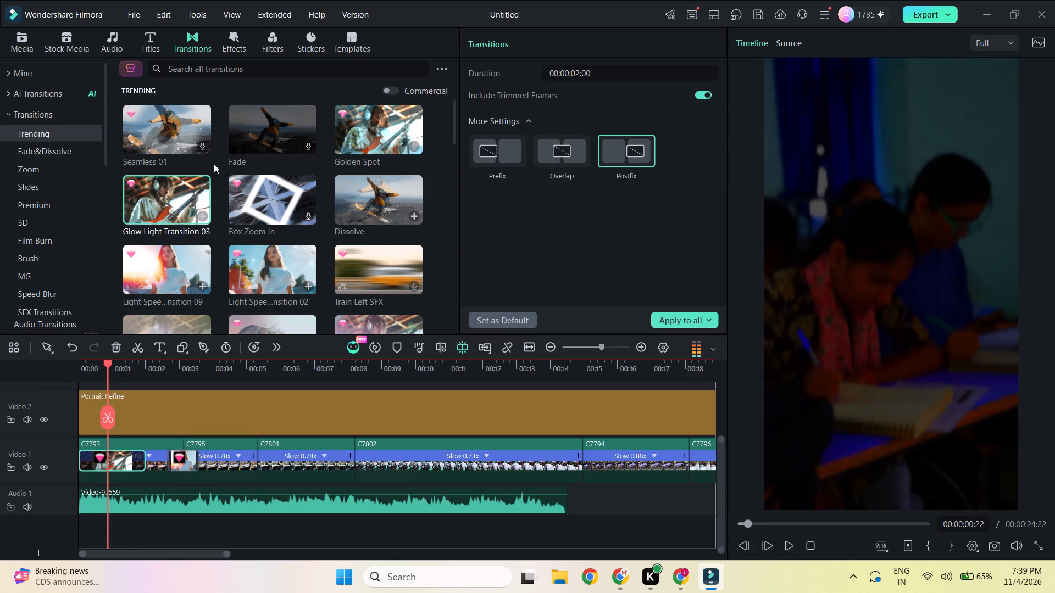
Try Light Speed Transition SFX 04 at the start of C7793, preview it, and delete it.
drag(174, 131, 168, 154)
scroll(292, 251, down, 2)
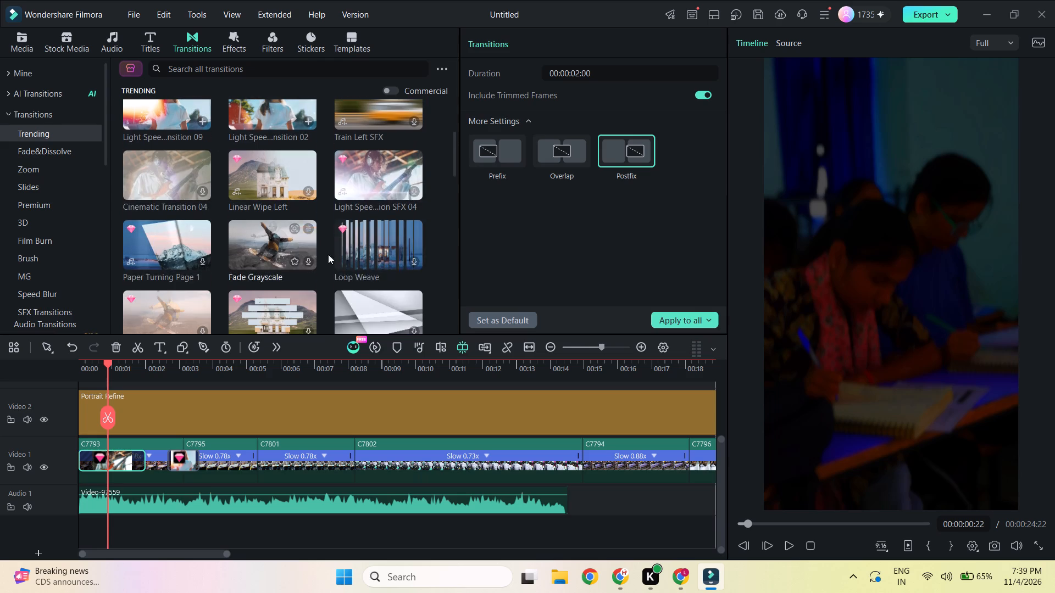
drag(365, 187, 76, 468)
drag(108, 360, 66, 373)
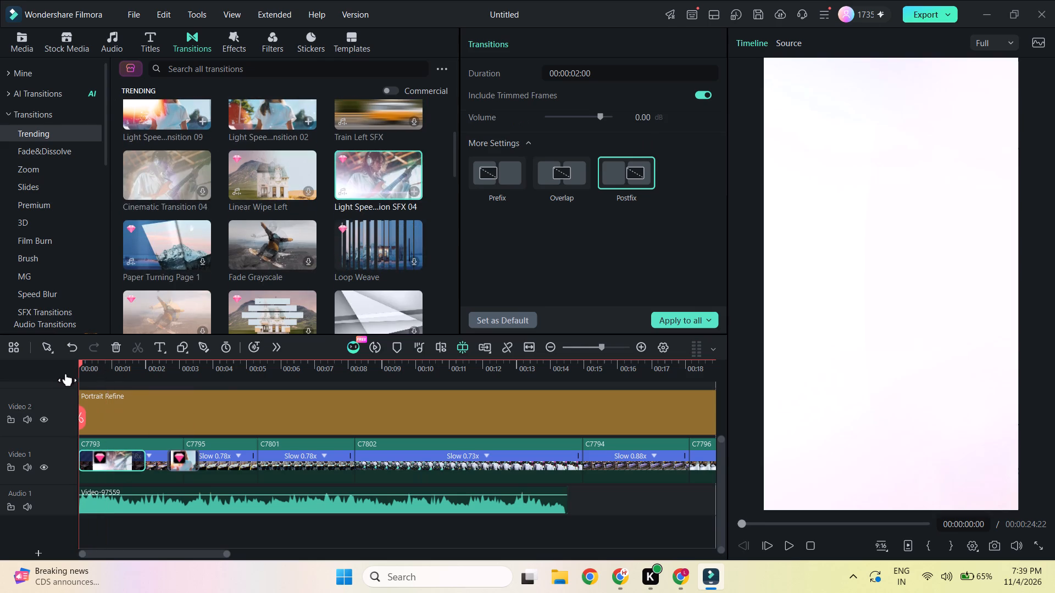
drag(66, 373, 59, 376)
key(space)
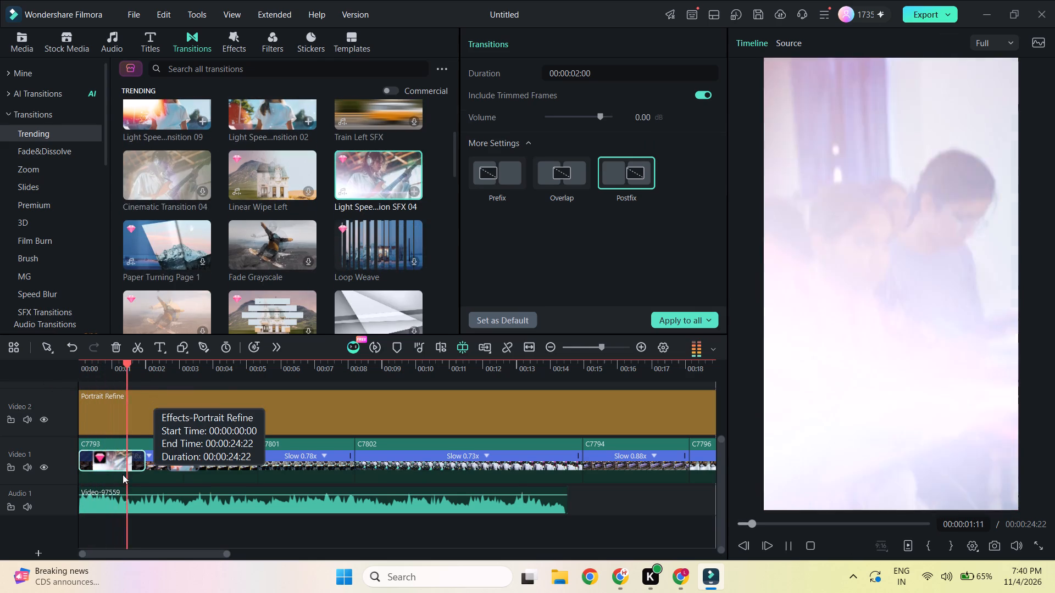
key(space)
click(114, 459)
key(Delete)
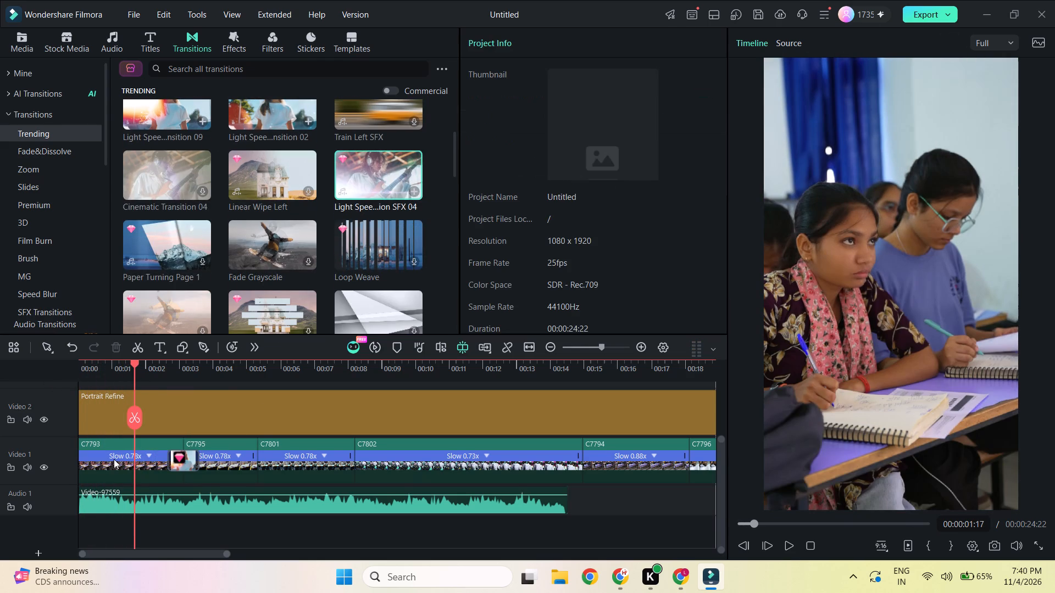
Browse the trending and favorite transitions for another opening effect for C7793.
key(space)
key(space)
click(116, 366)
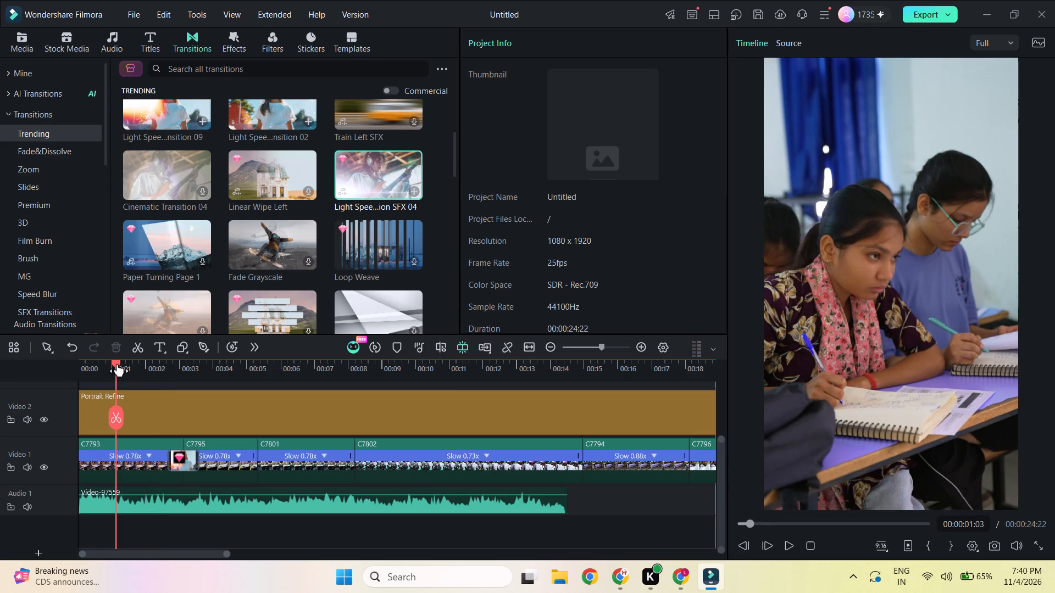
click(118, 364)
scroll(212, 210, down, 4)
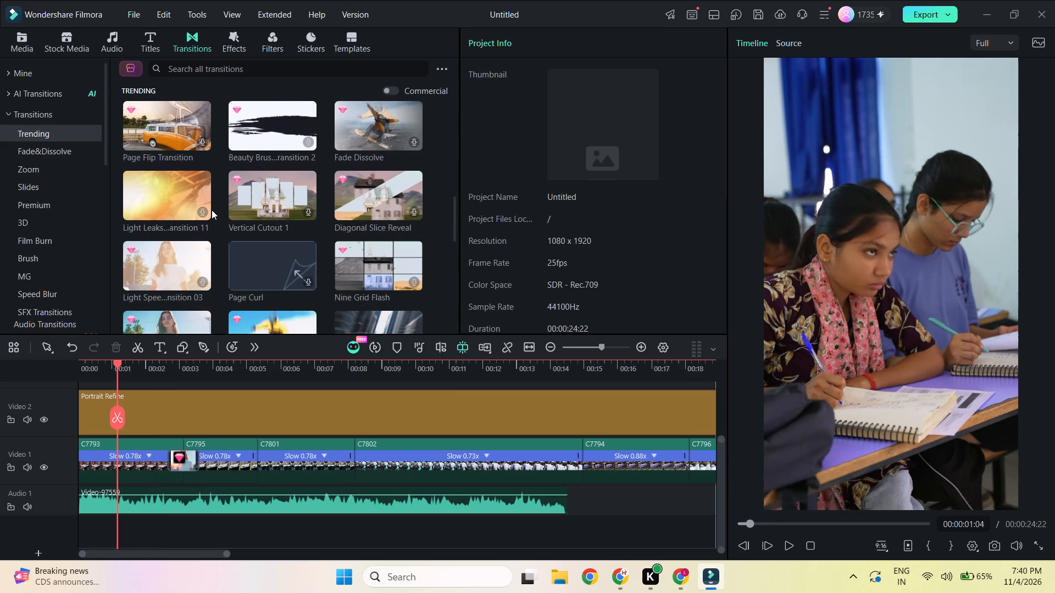
scroll(212, 210, down, 7)
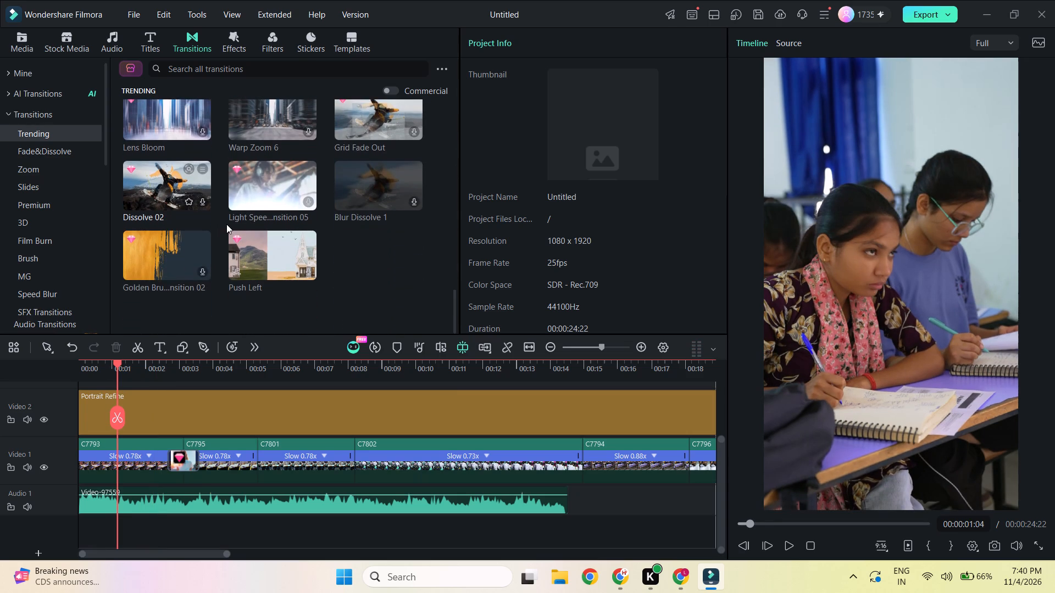
scroll(226, 224, down, 4)
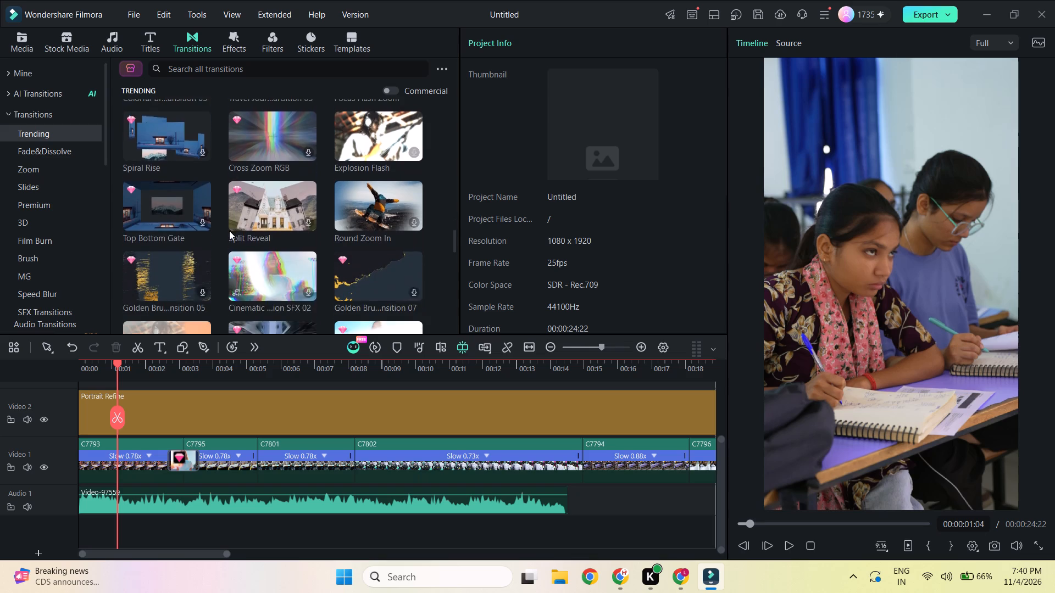
scroll(229, 231, down, 2)
scroll(241, 241, up, 1)
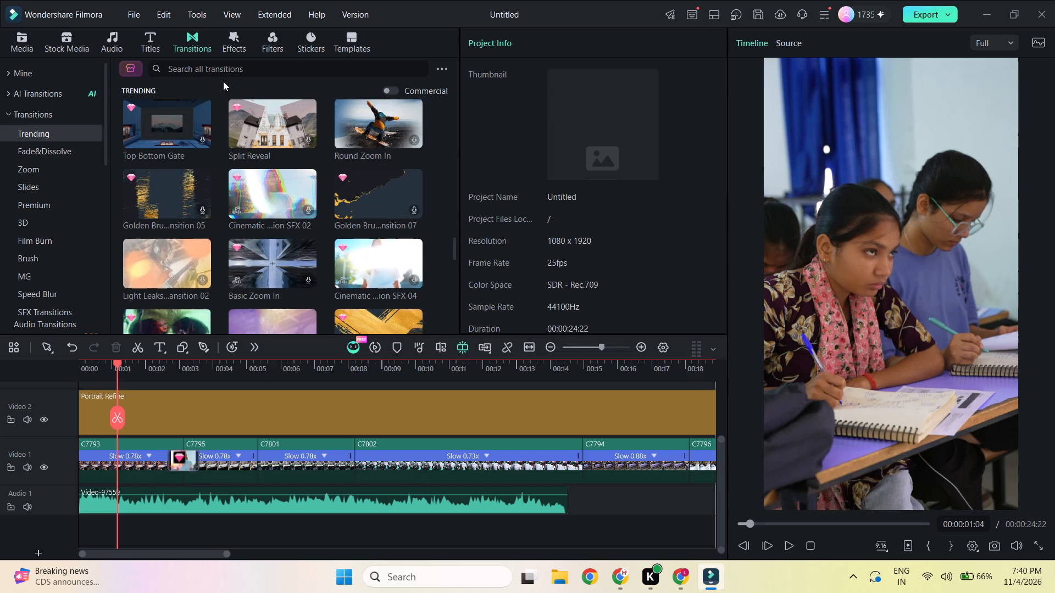
click(62, 79)
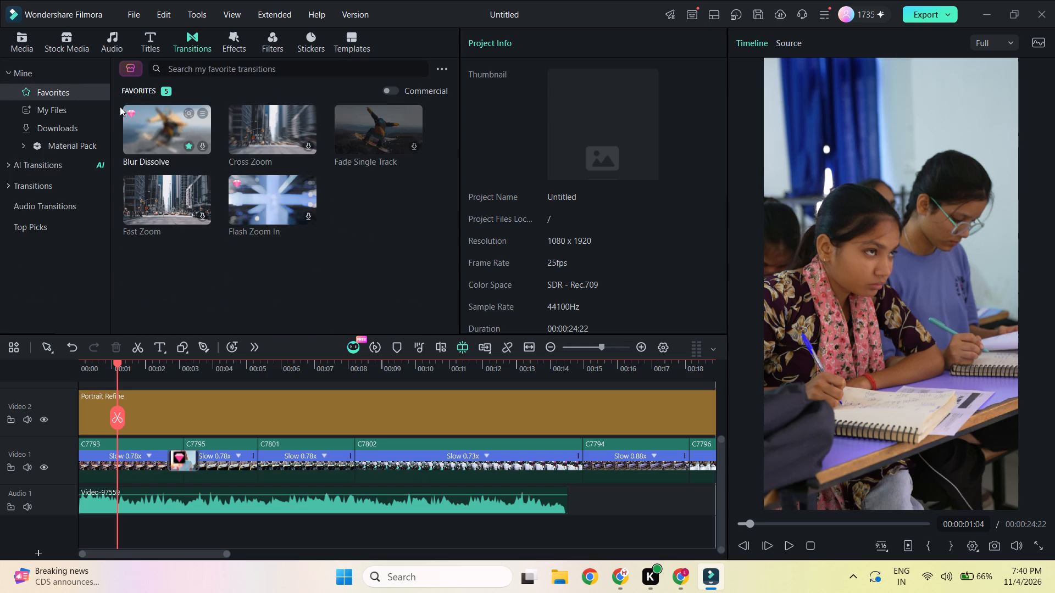
click(48, 183)
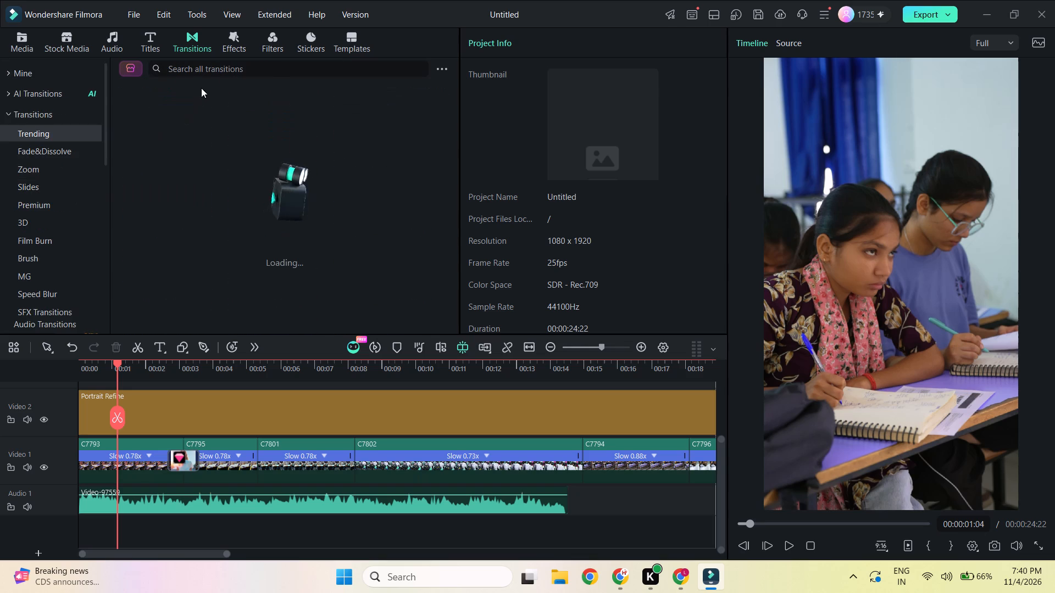
Search the transitions for "black and white" and preview the Magic Fade 06 and Horror Fantasy 06 results.
click(207, 70)
text(black)
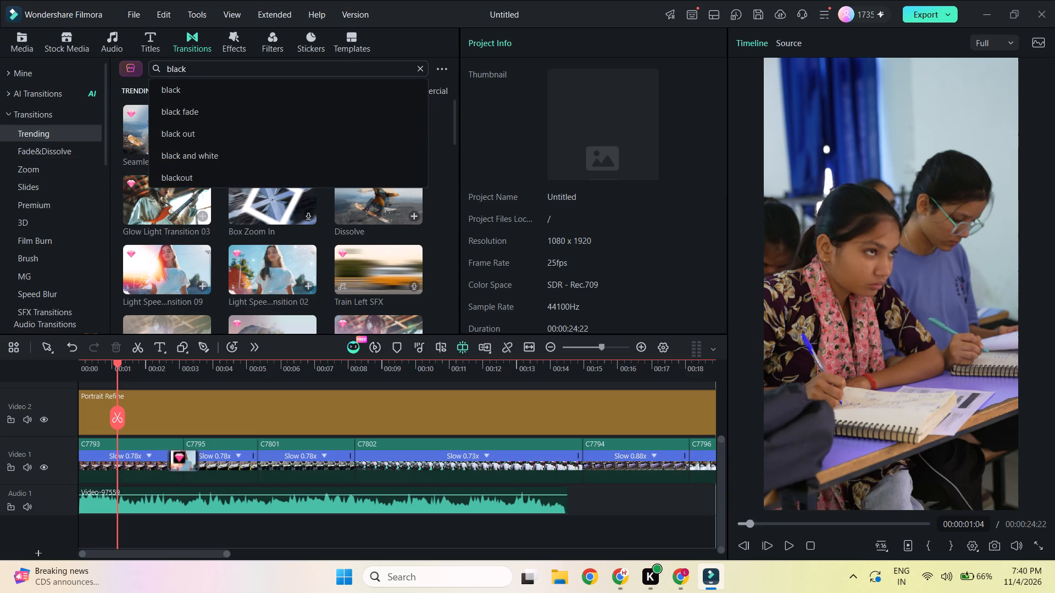
key(Down)
key(Down)
key(Down)
key(Down)
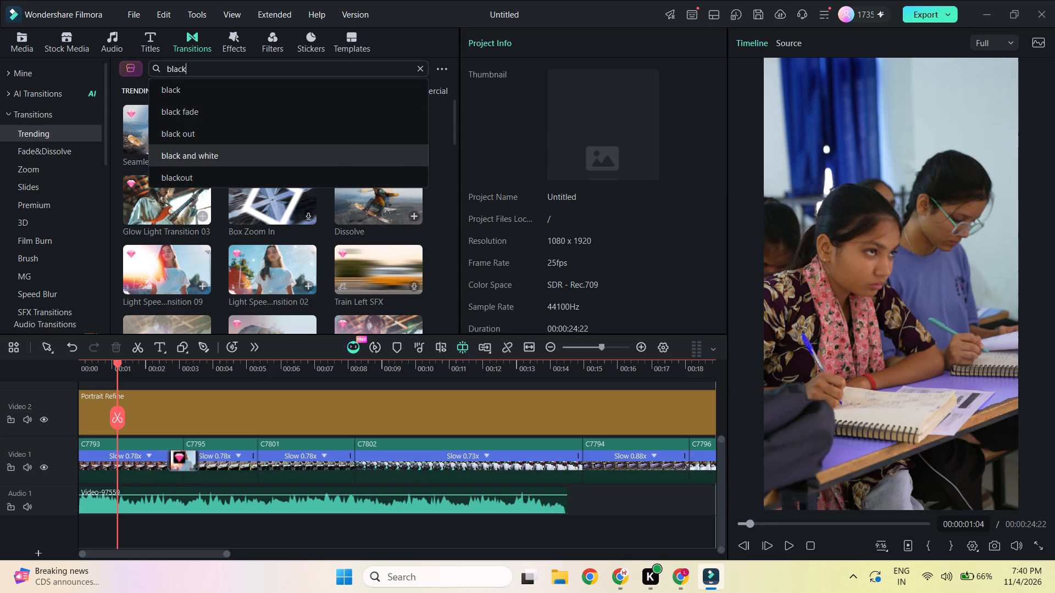
key(Return)
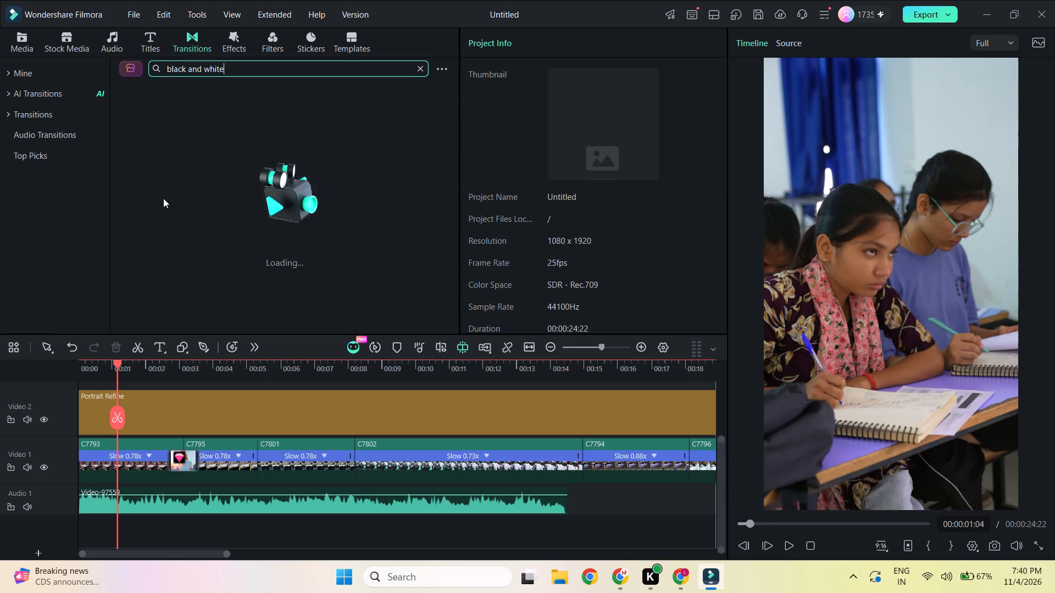
click(260, 146)
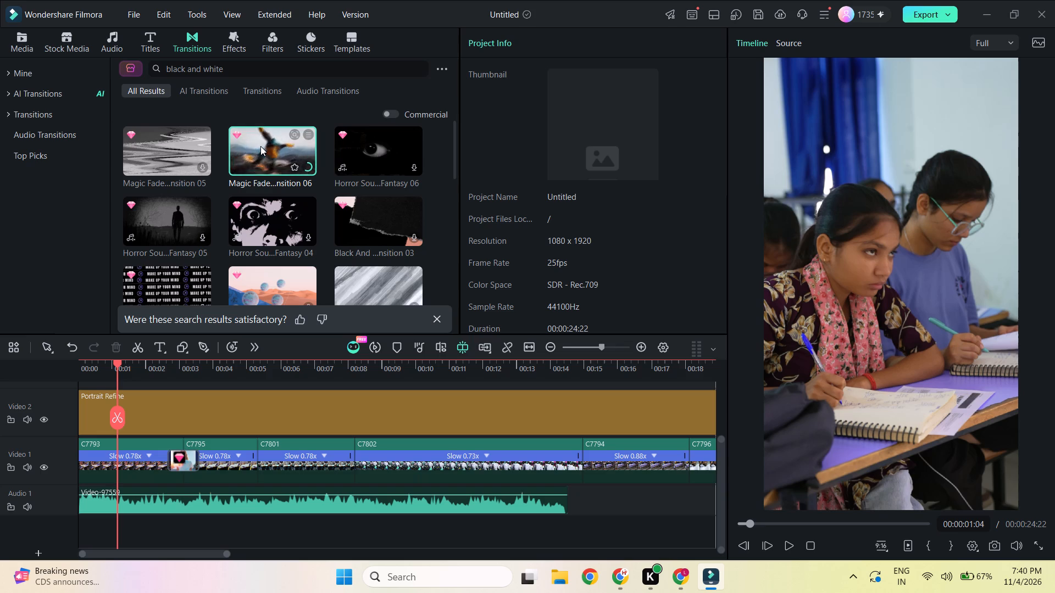
click(368, 153)
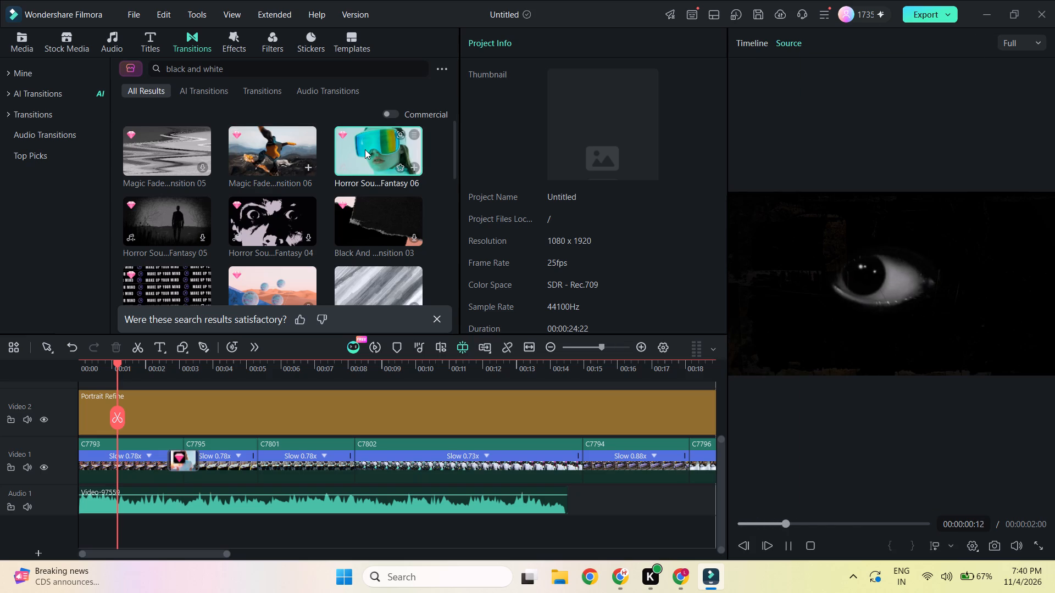
Add the Fade Grayscale transition to the start of C7793 and play it from the beginning.
scroll(369, 171, down, 2)
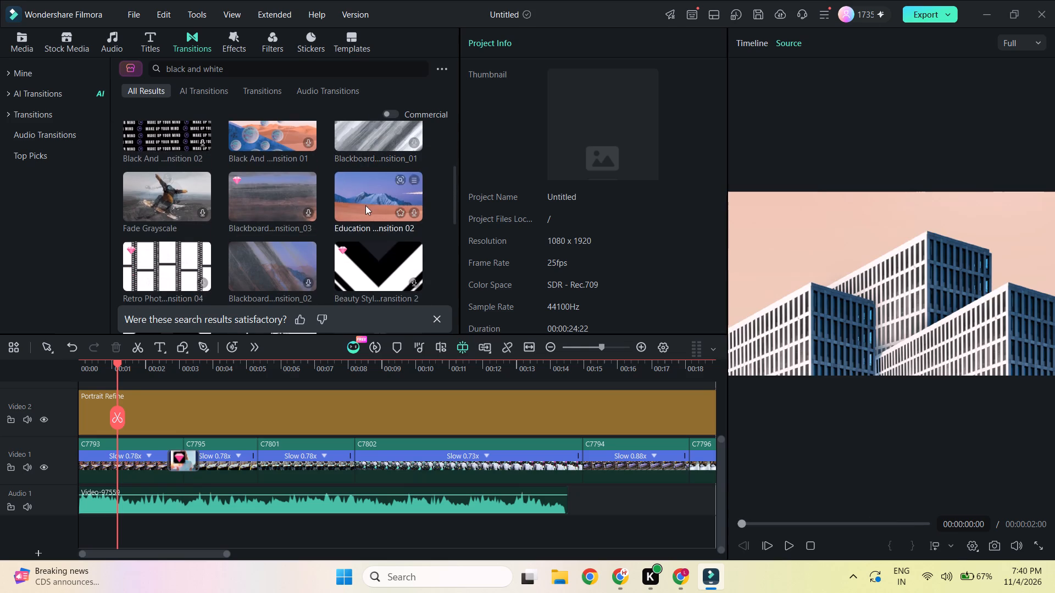
drag(158, 189, 65, 467)
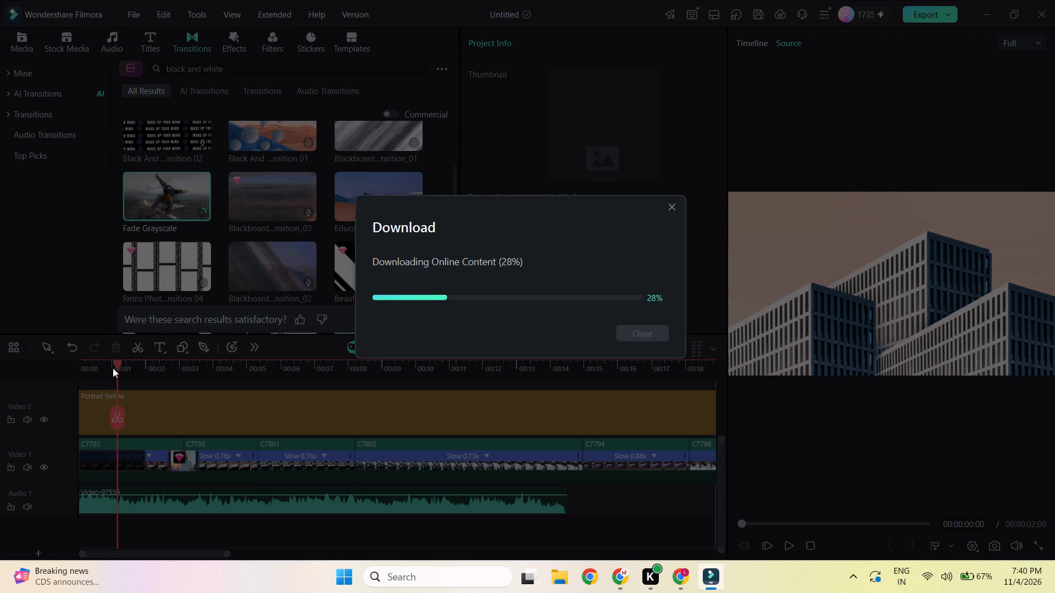
drag(119, 366, 50, 385)
key(space)
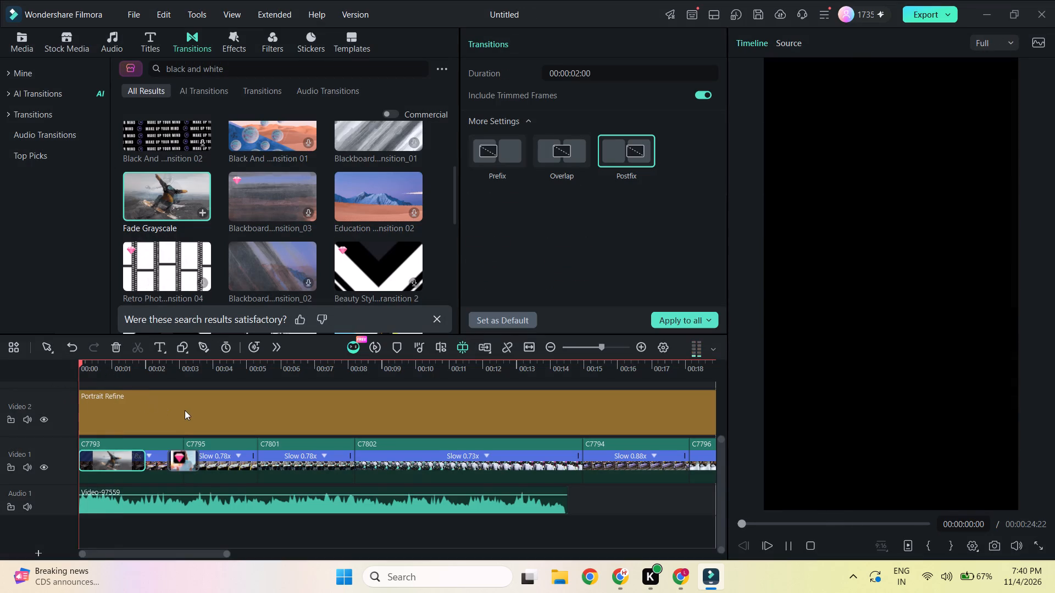
key(space)
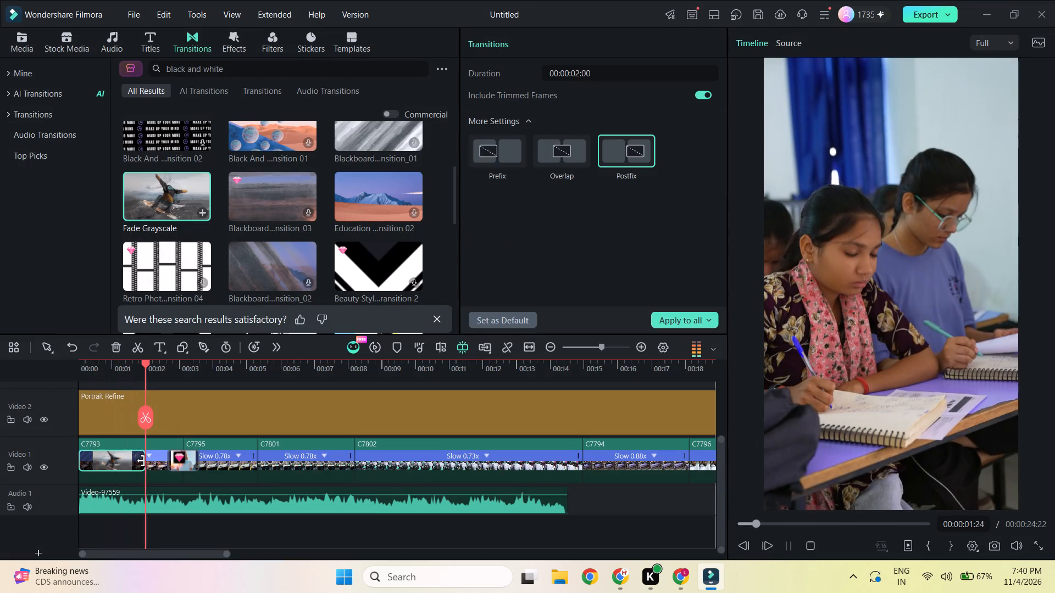
Lengthen the Fade Grayscale transition on C7793 to 00:00:02:16 and replay it from the beginning.
drag(142, 461, 171, 480)
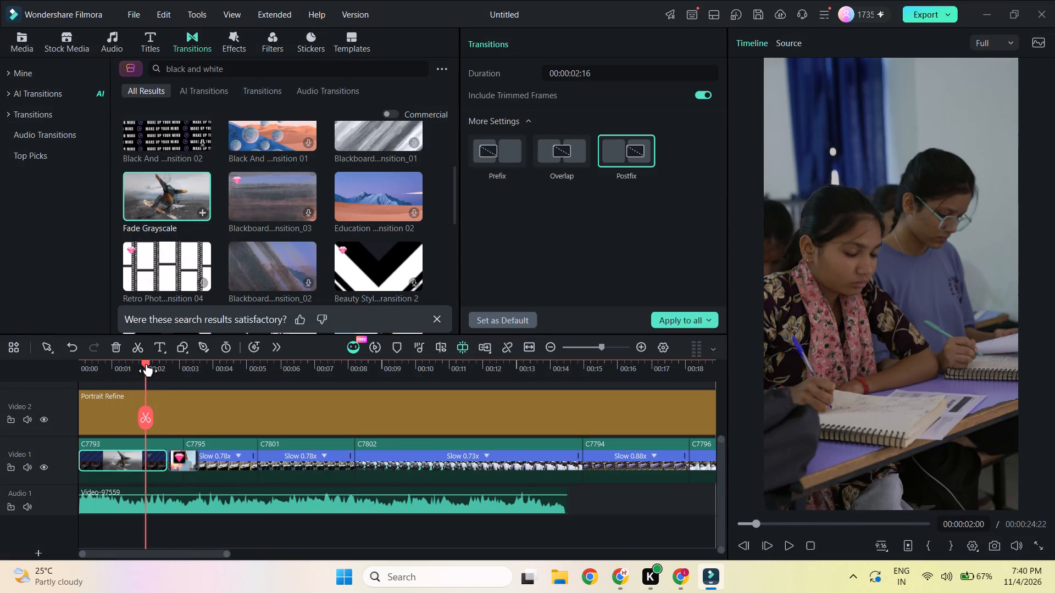
drag(146, 363, 60, 401)
key(space)
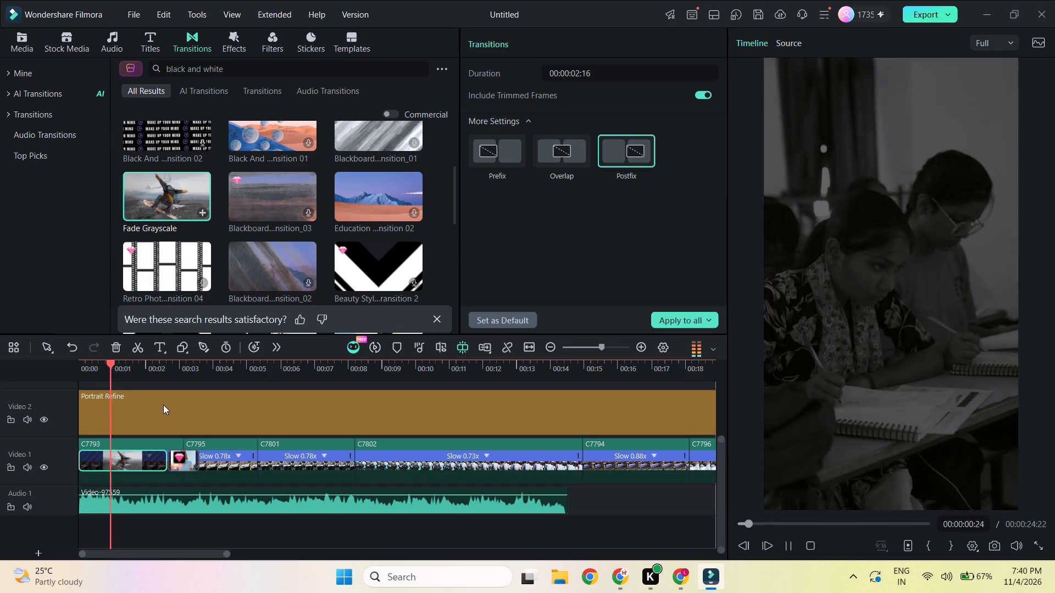
Shorten the Fade Grayscale transition on C7793 to 00:00:01:16 and replay it from the beginning.
key(space)
drag(162, 457, 138, 475)
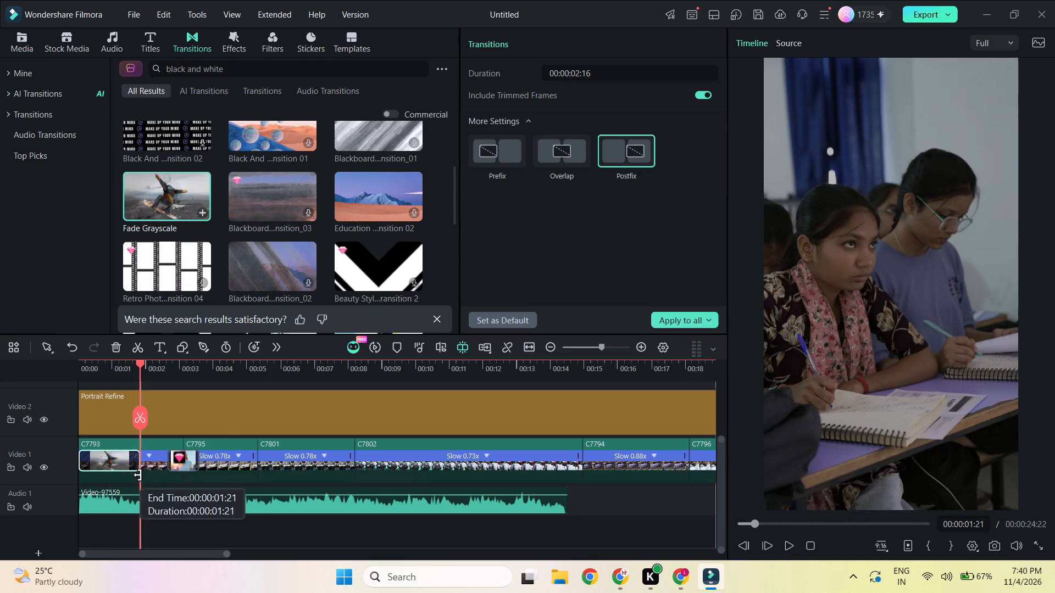
drag(138, 475, 134, 477)
drag(140, 366, 63, 400)
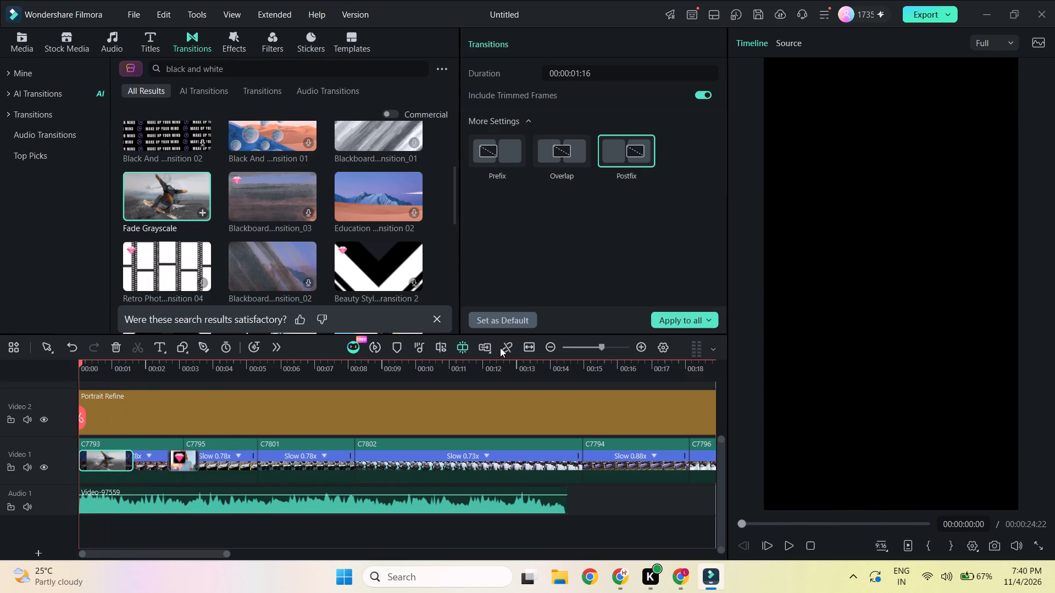
key(space)
key(space)
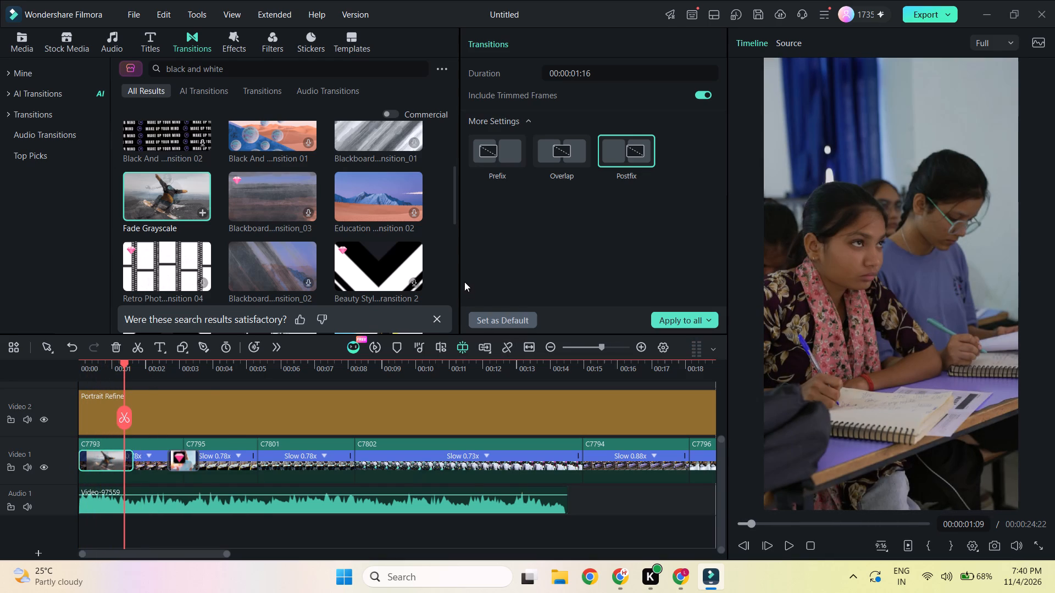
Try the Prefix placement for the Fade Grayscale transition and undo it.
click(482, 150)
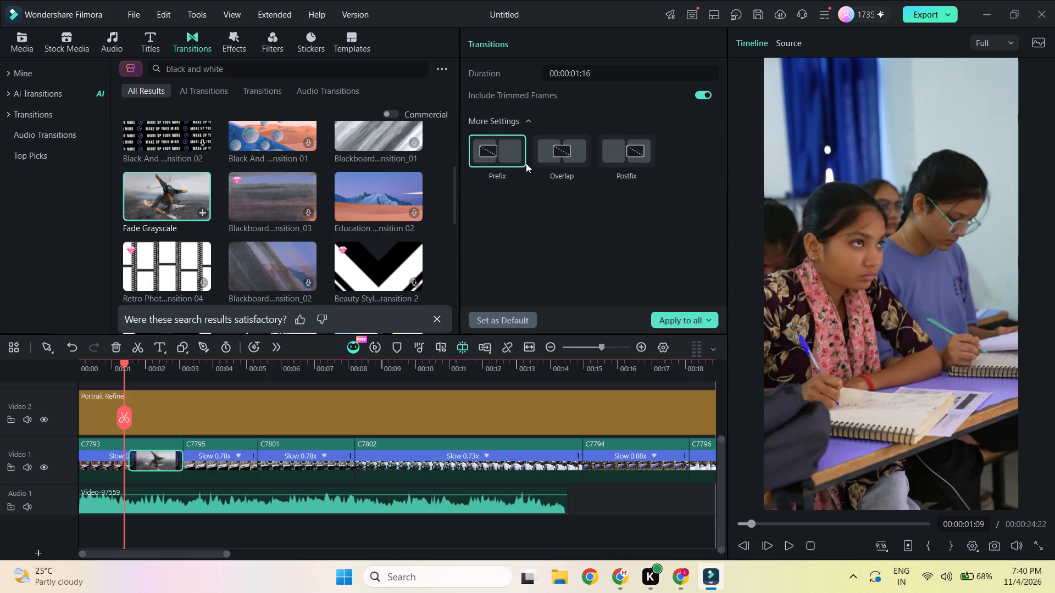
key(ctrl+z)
Play on through the transition from C7793 into C7795.
key(space)
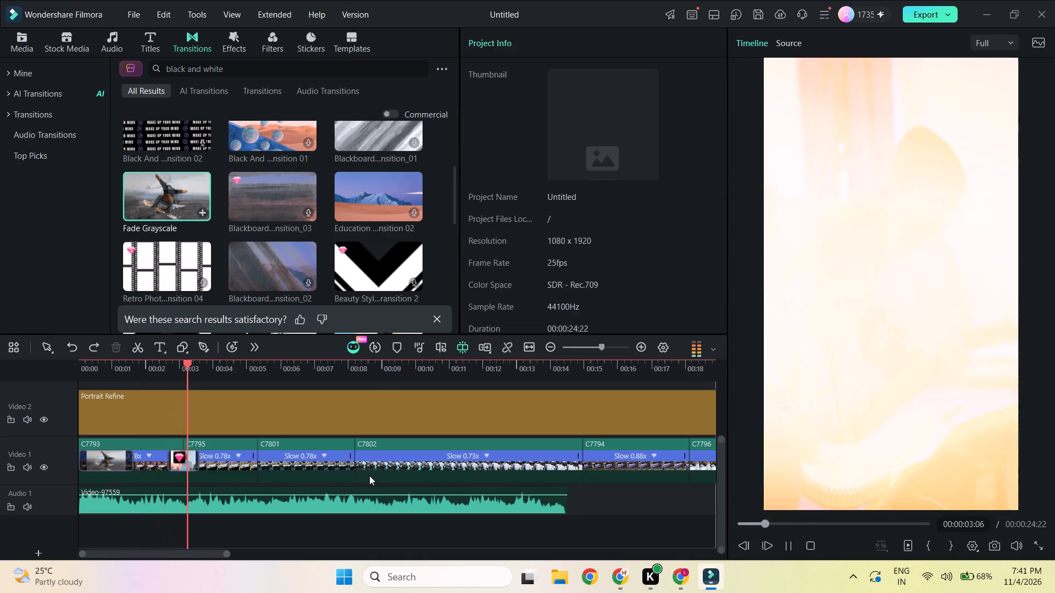
key(space)
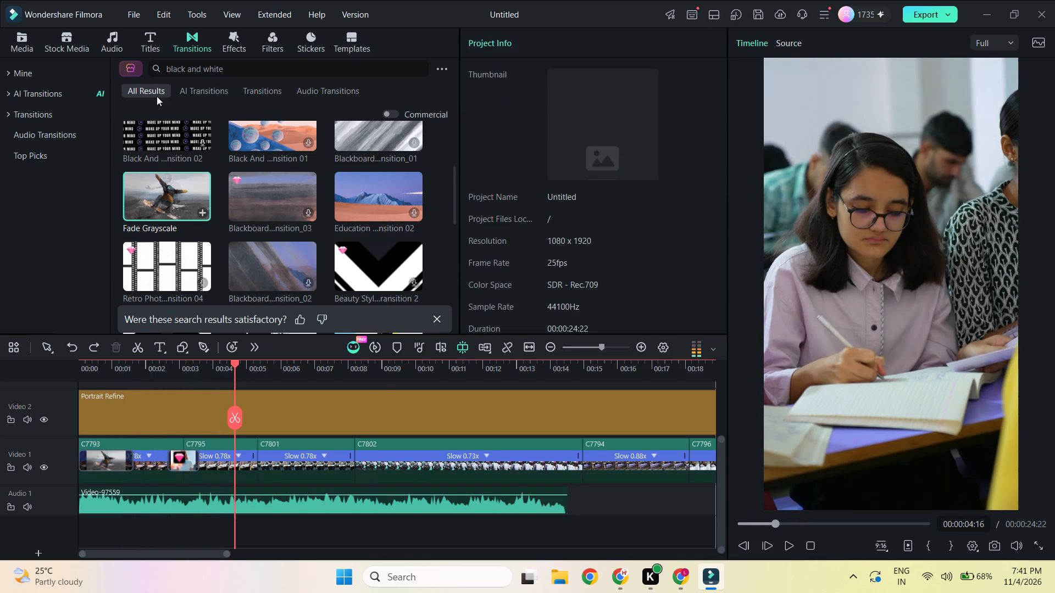
Replace the transition between C7793 and C7795 with the downloaded Light Speed Transition 02 and play on.
click(27, 66)
click(51, 131)
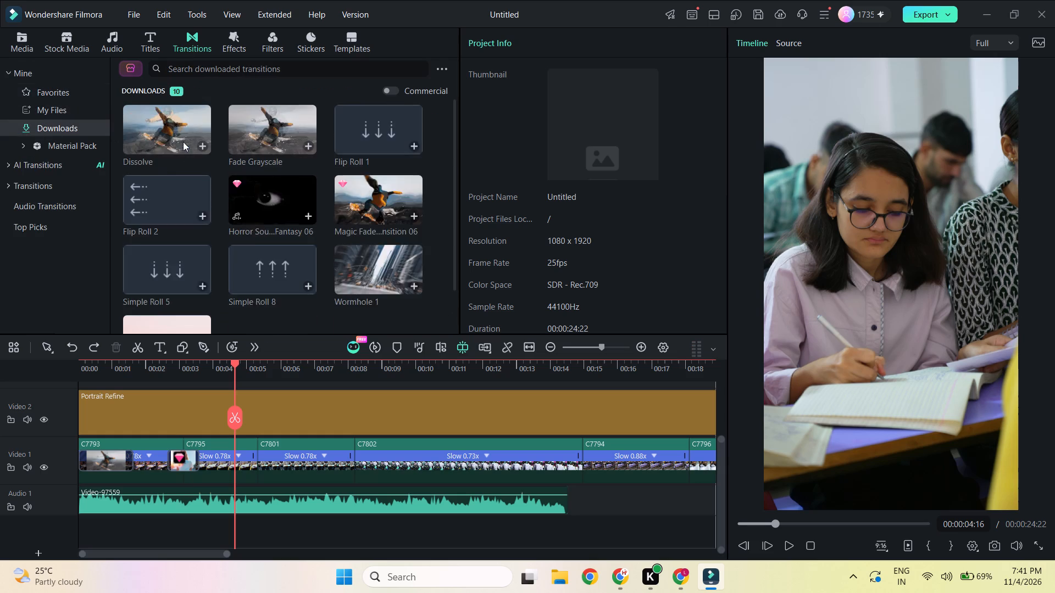
scroll(237, 170, down, 1)
scroll(274, 207, up, 1)
scroll(340, 154, down, 4)
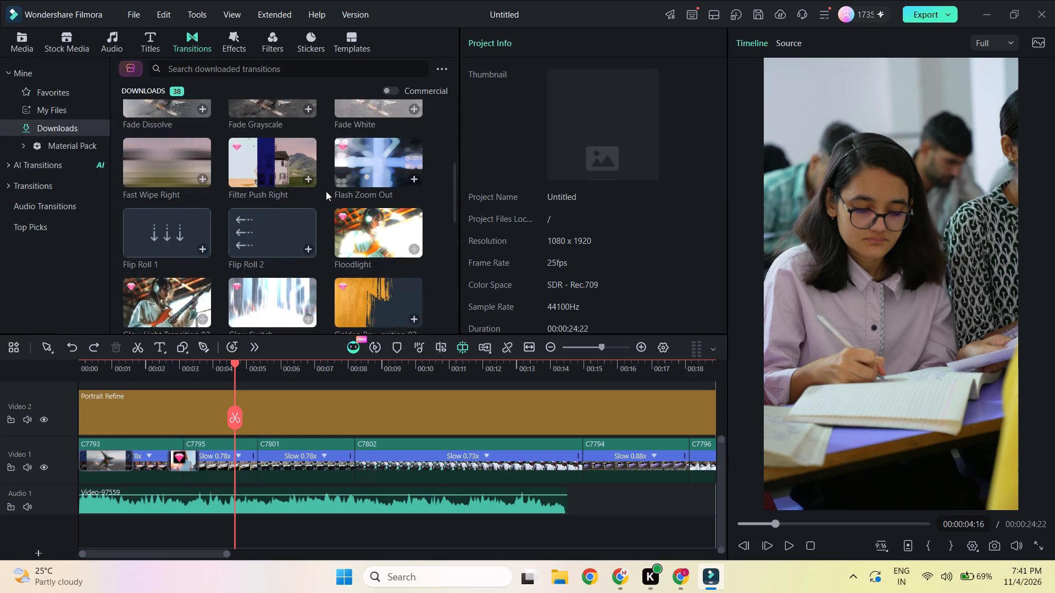
scroll(312, 206, down, 3)
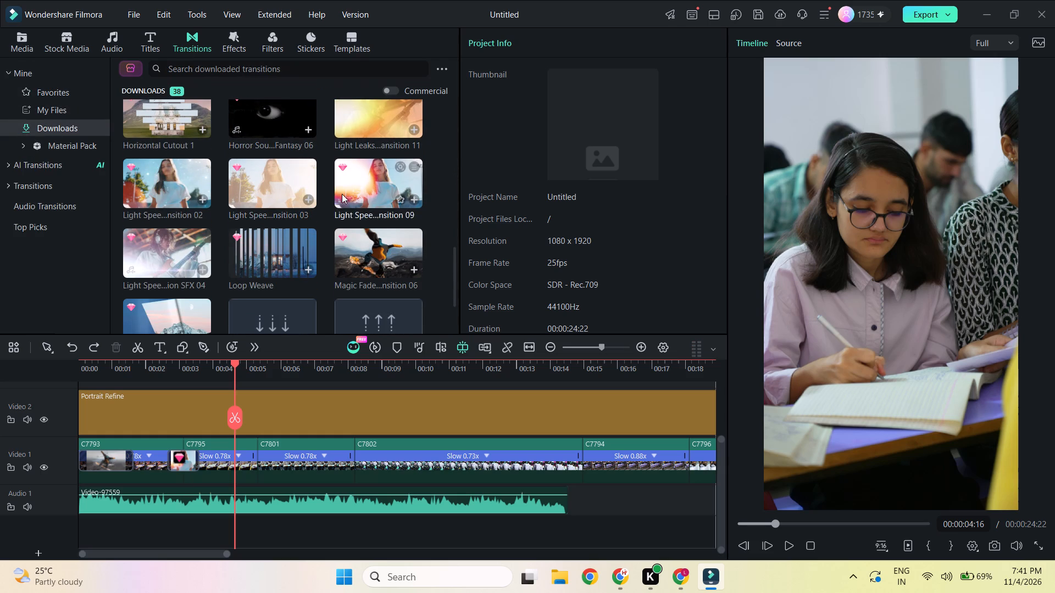
drag(158, 182, 171, 471)
click(157, 366)
key(space)
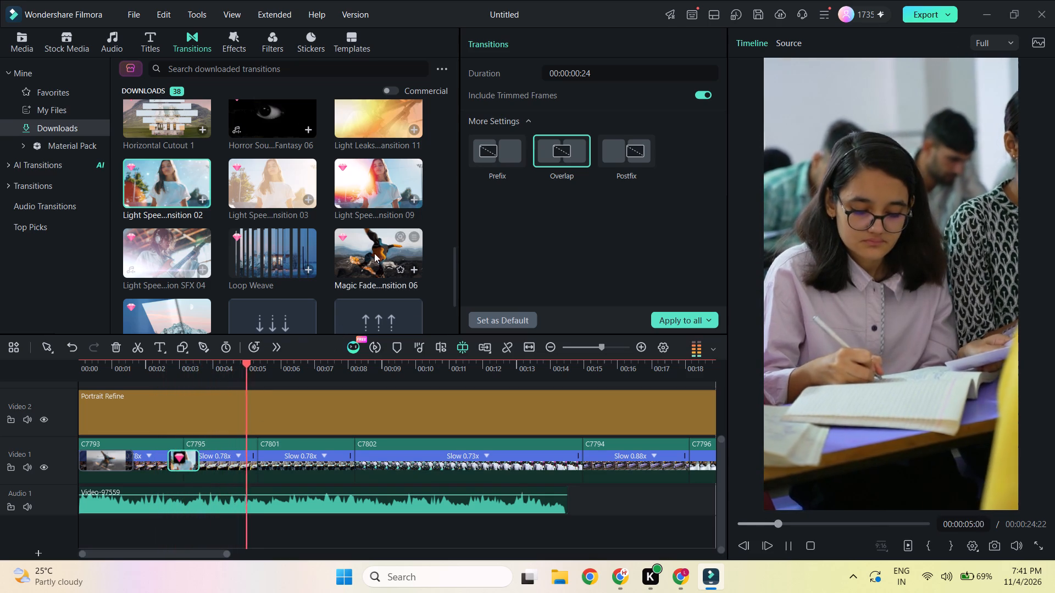
Add the Light Speed Transition SFX 04 between C7795 and C7801 and shorten it to 00:00:00:18.
drag(177, 247, 271, 463)
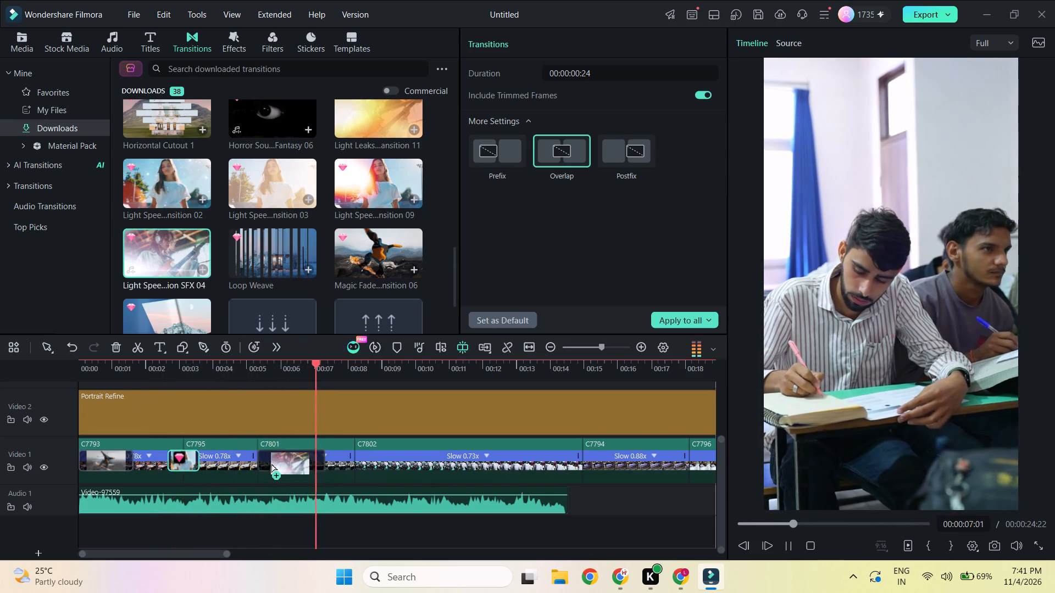
drag(271, 463, 260, 462)
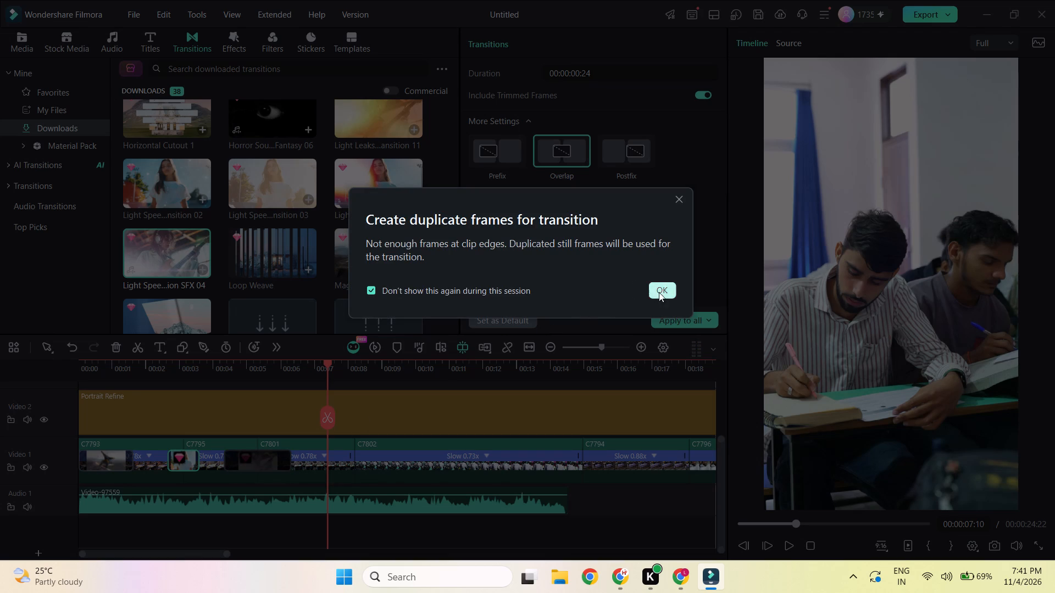
click(665, 293)
drag(224, 456, 227, 456)
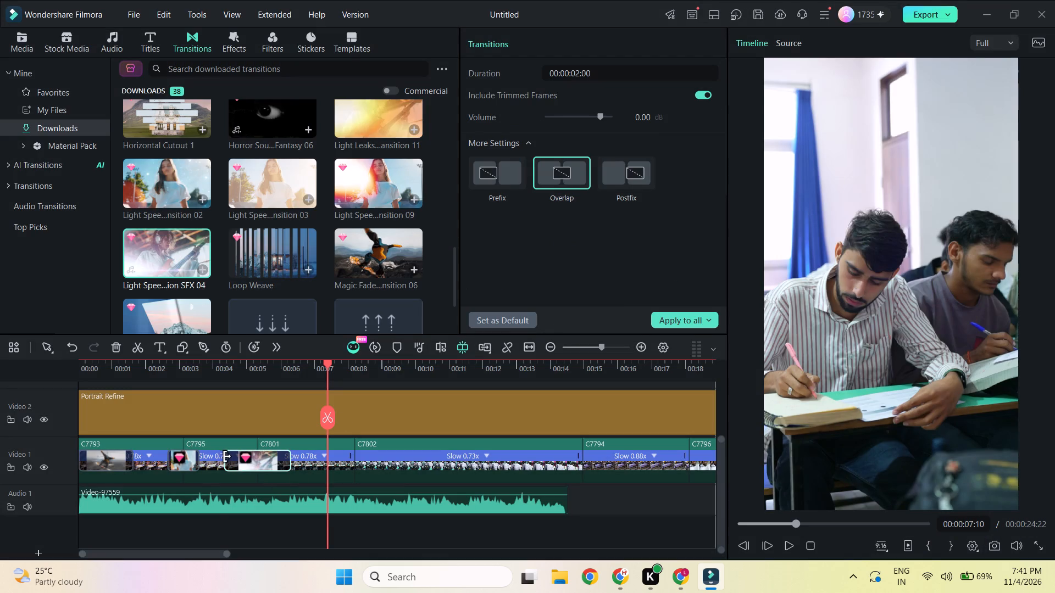
drag(227, 456, 245, 480)
Add the Heart Dissolve Blur transition between C7801 and C7802 and shorten it to 00:00:00:23.
scroll(340, 238, up, 3)
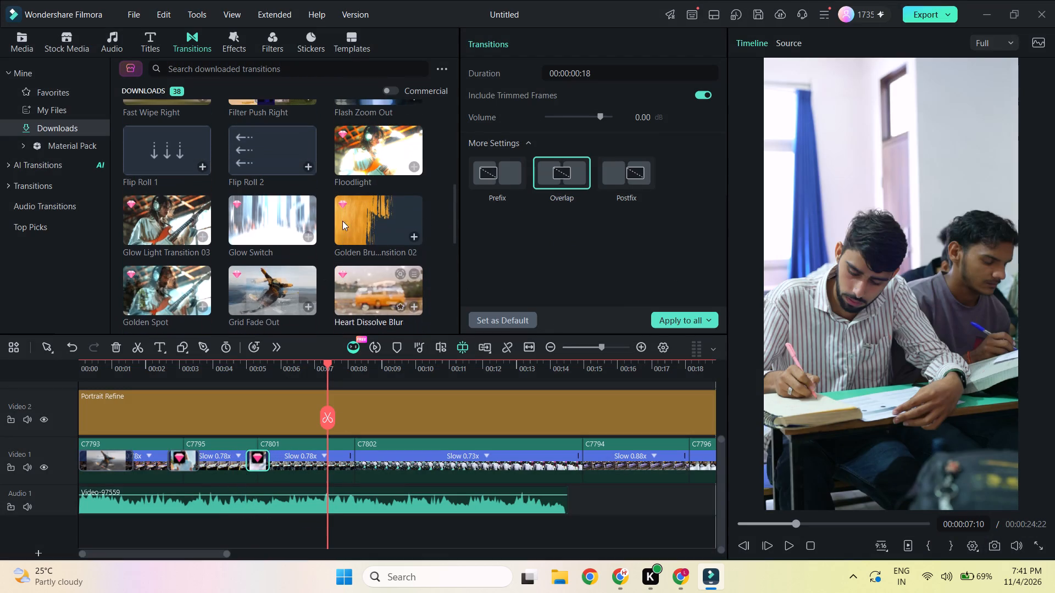
click(363, 279)
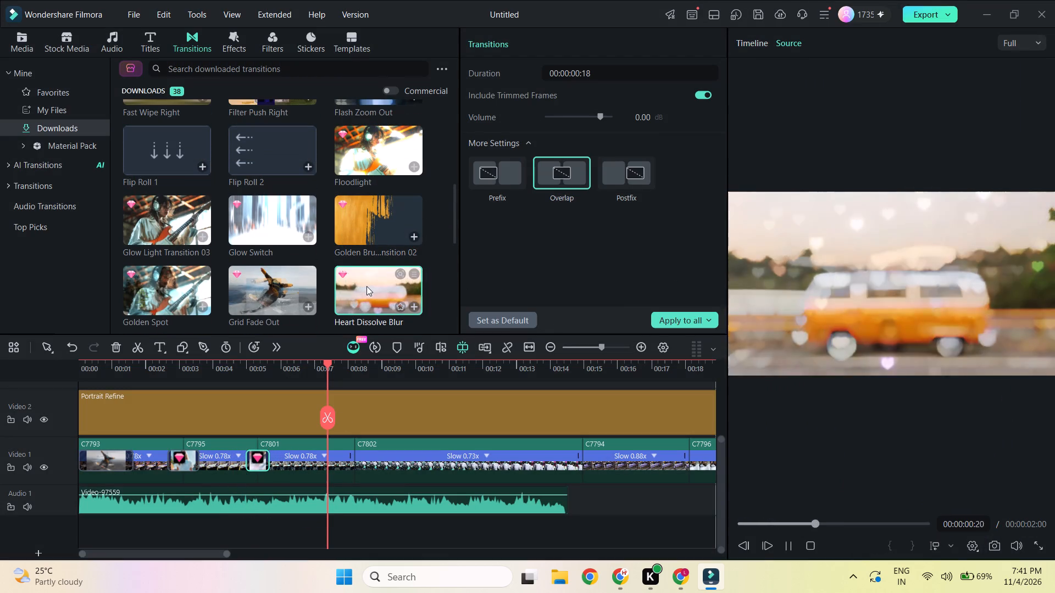
drag(368, 287, 346, 451)
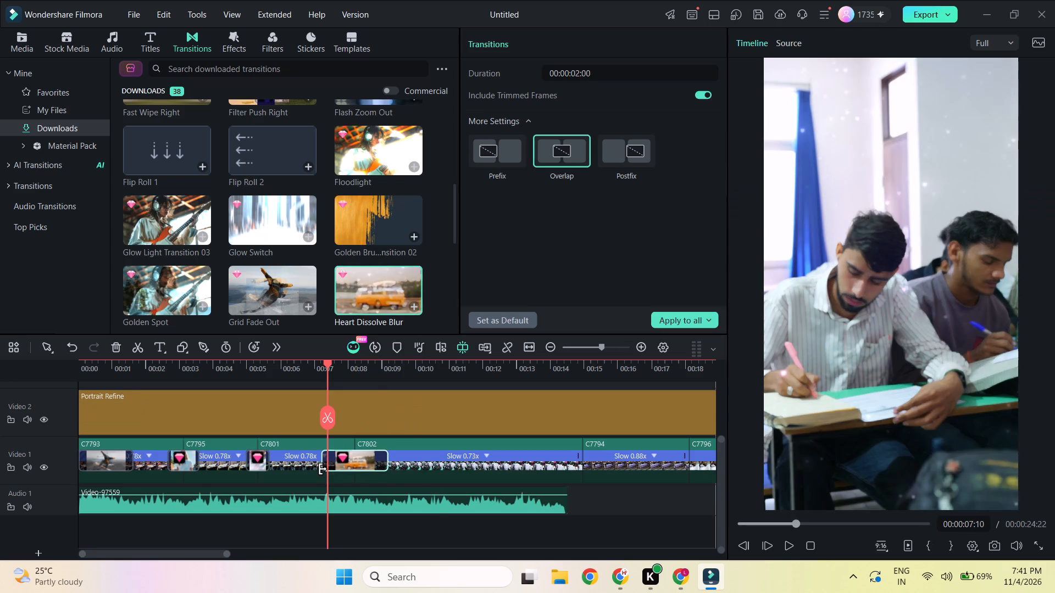
drag(322, 465, 339, 484)
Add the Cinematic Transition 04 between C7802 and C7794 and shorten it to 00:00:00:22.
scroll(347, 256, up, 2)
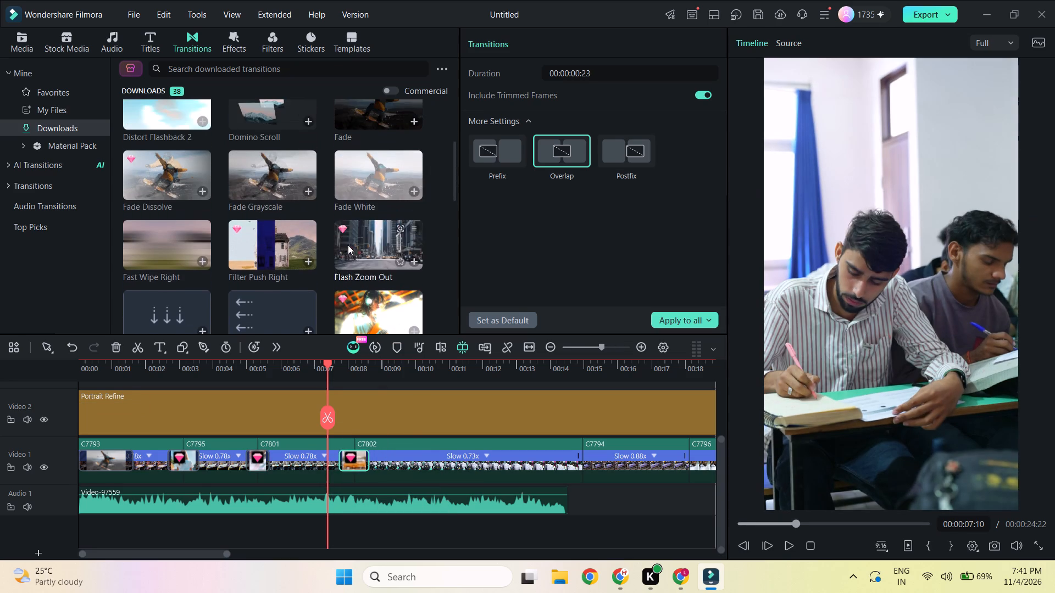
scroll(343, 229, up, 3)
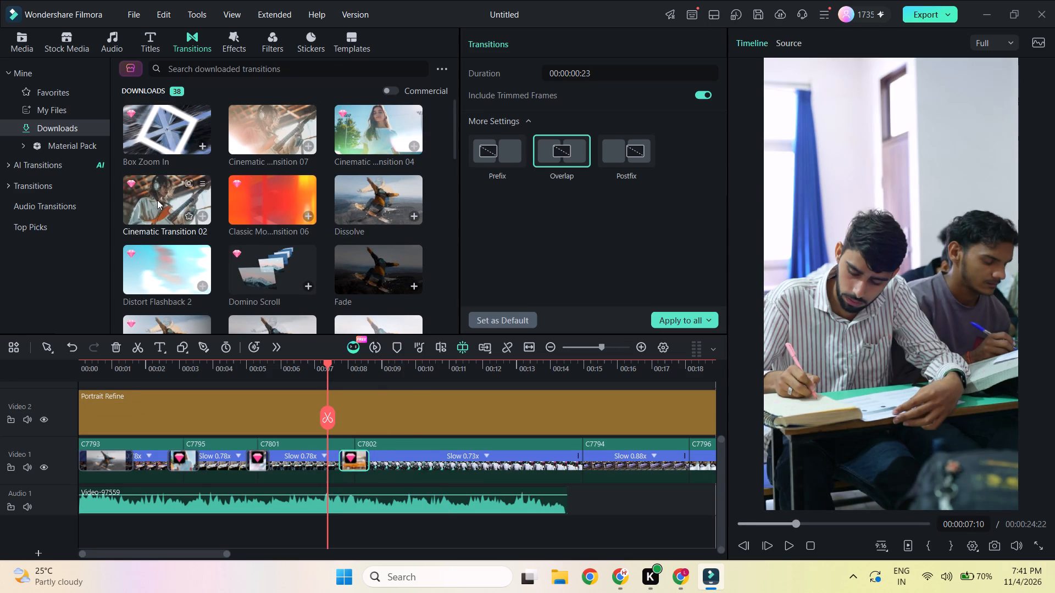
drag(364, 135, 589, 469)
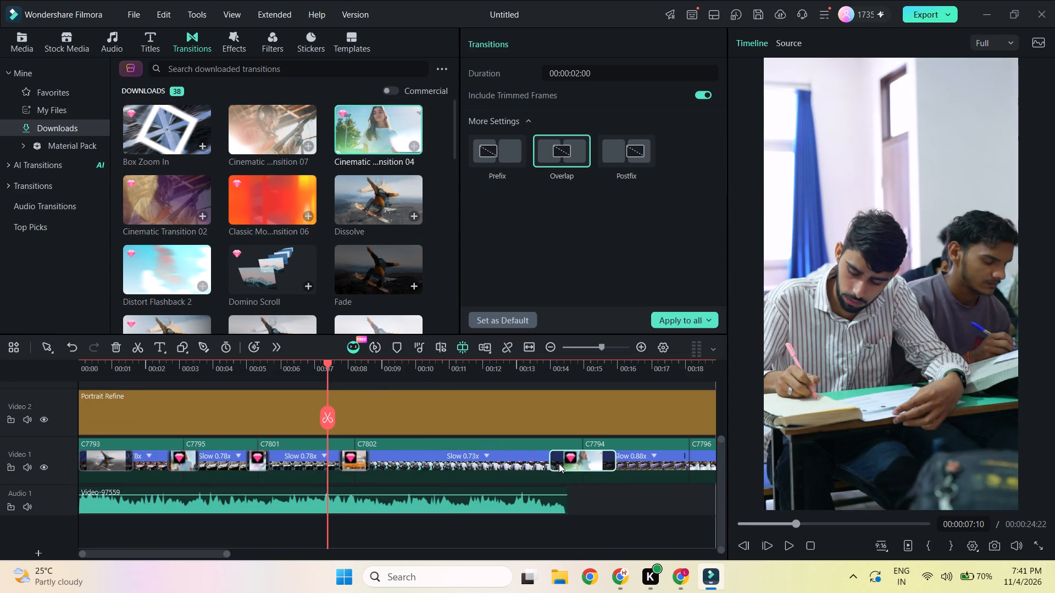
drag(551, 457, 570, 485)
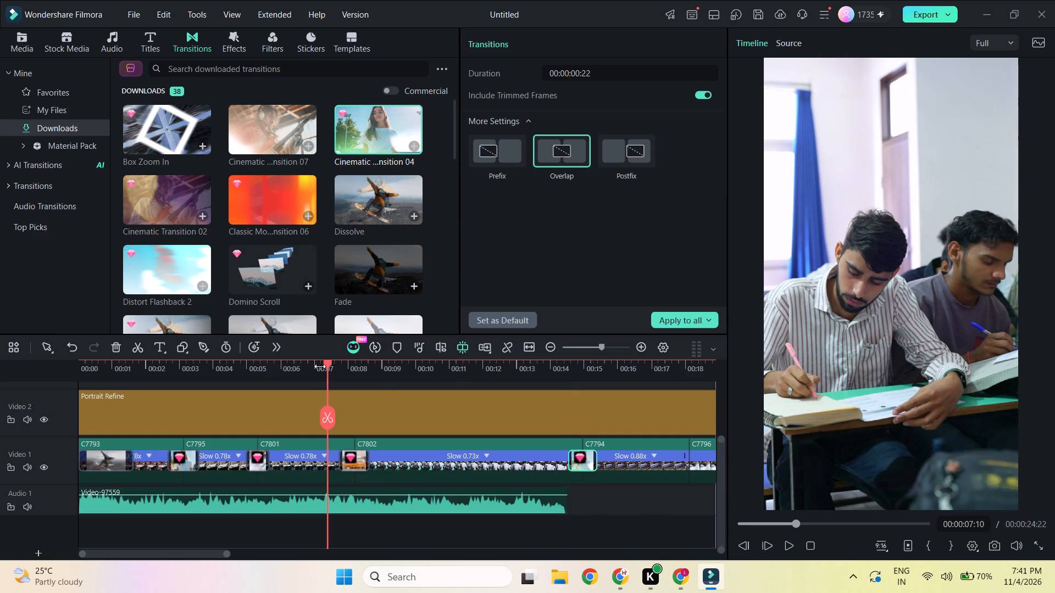
Render the timeline preview and play the video from the beginning into C7801.
drag(330, 365, 0, 407)
key(Return)
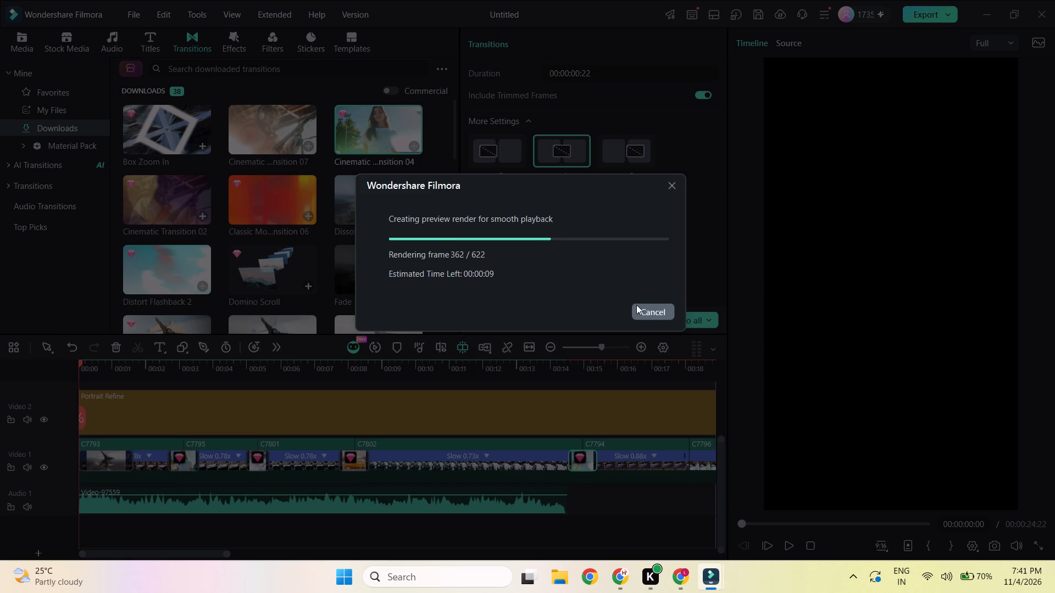
key(Return)
key(space)
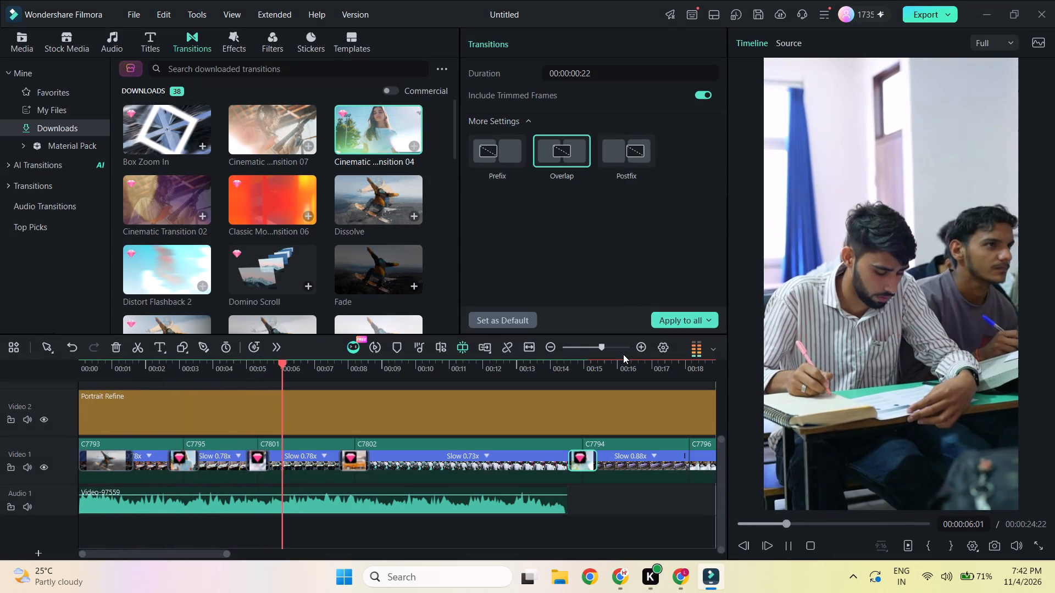
key(space)
Set the volume of the Light Speed SFX 04 transition between C7795 and C7801 to -100 dB.
click(258, 465)
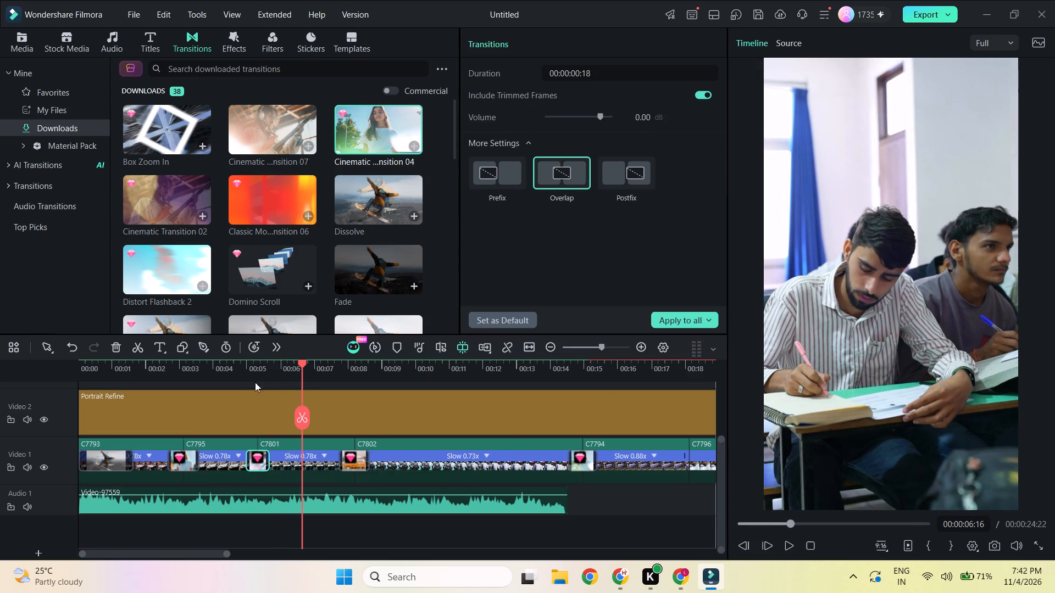
click(257, 379)
drag(599, 115, 578, 115)
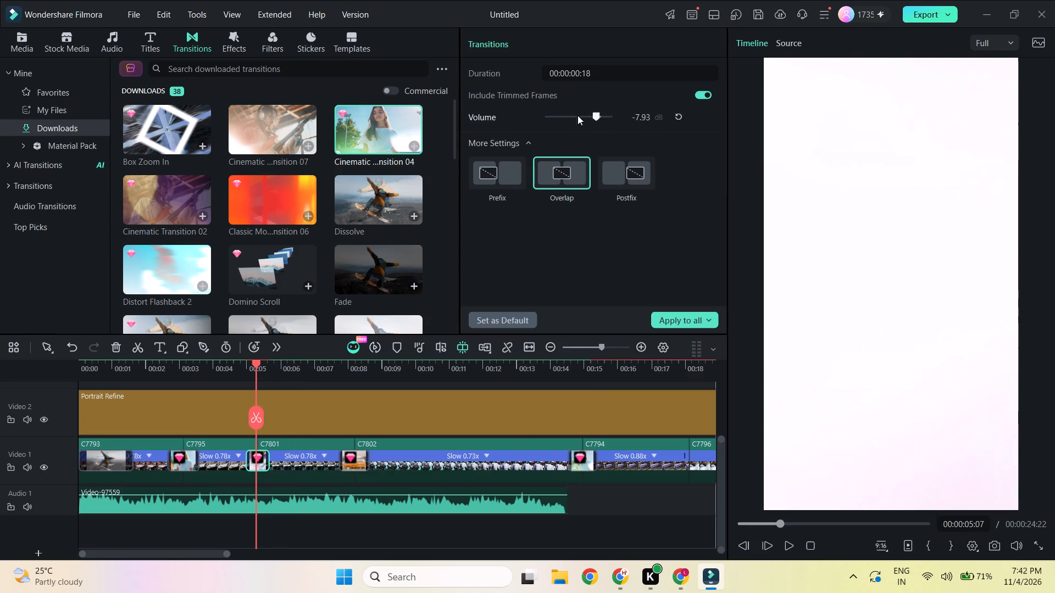
drag(578, 115, 396, 130)
Render the preview again and play from just before the C7795–C7801 transition through to C7794.
click(238, 363)
key(period)
key(Return)
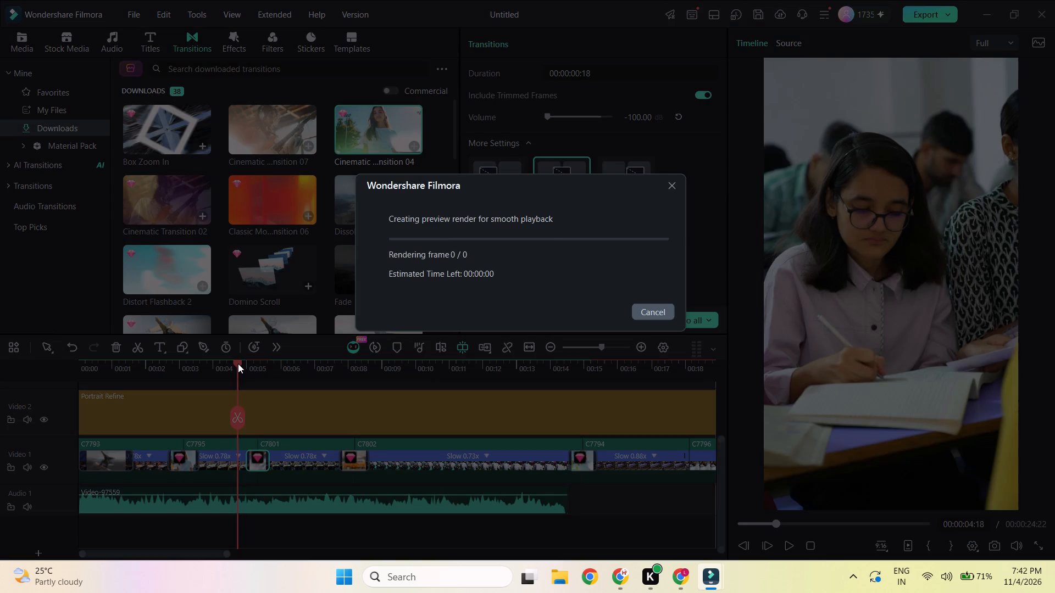
key(Return)
key(space)
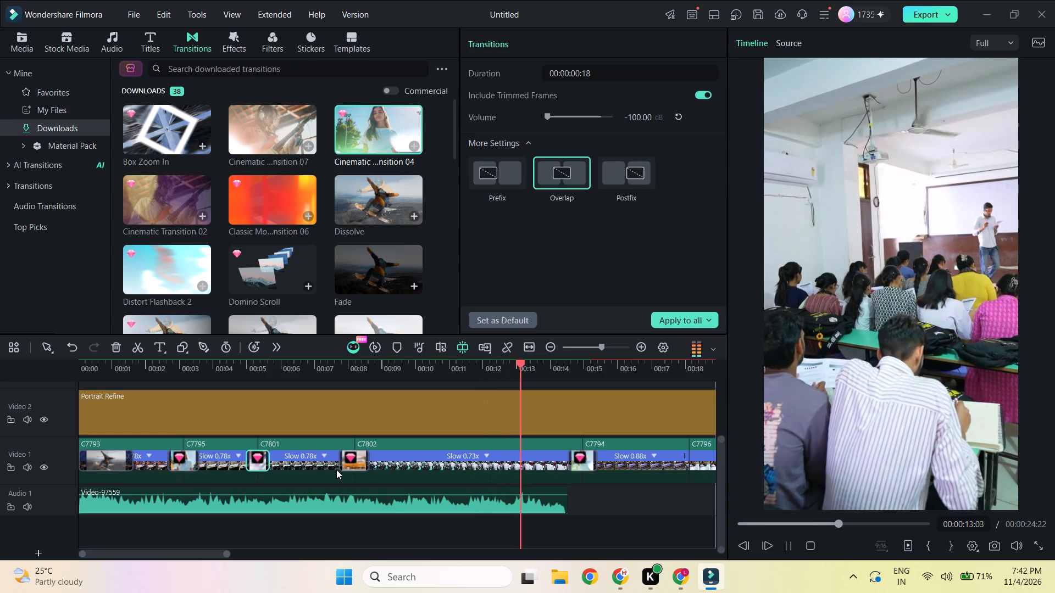
key(space)
key(space)
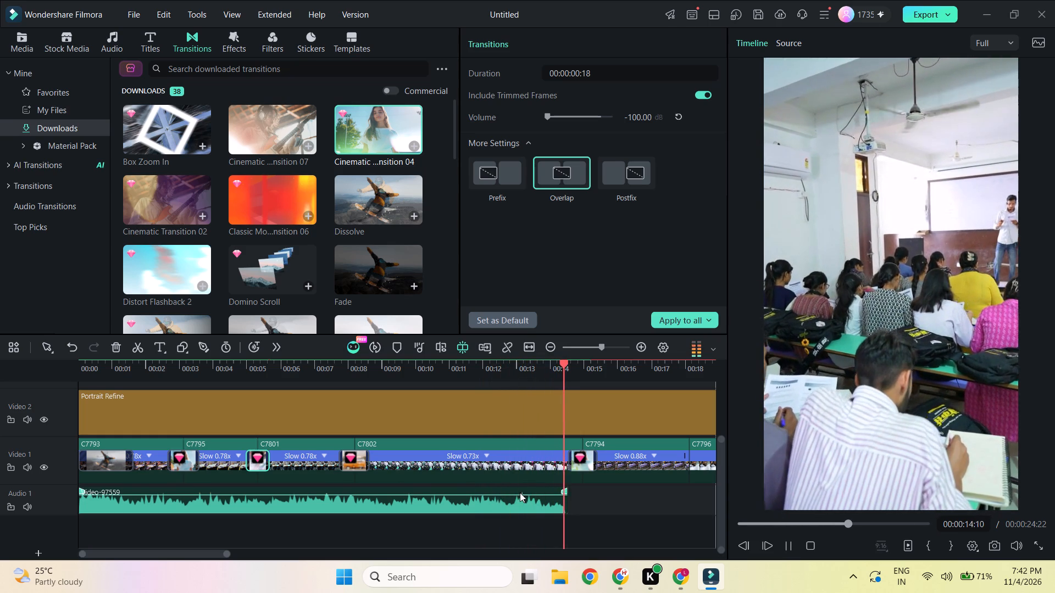
key(space)
click(585, 472)
key(space)
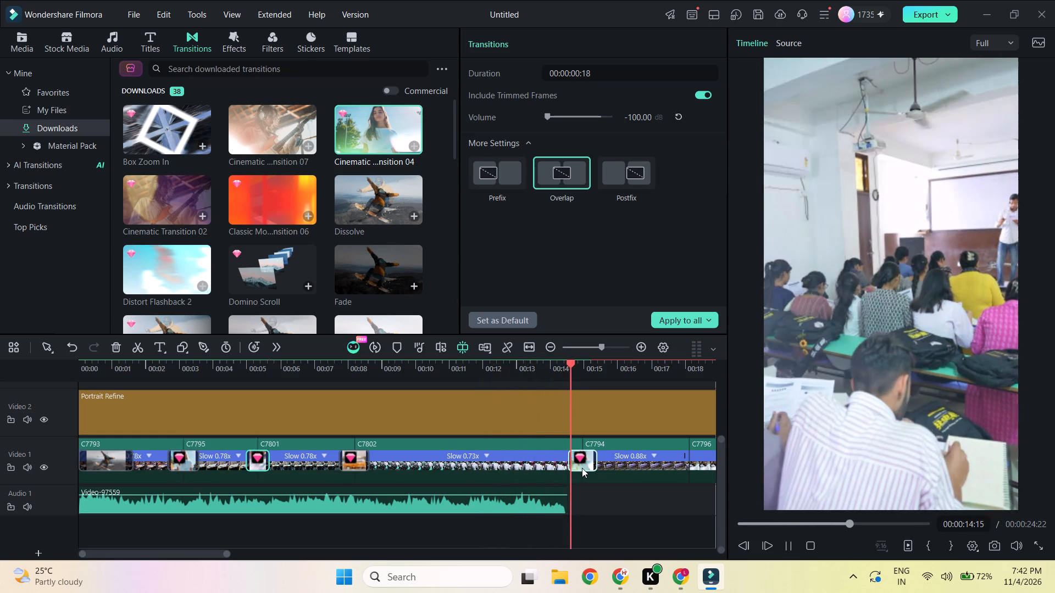
key(space)
key(space)
key(space)
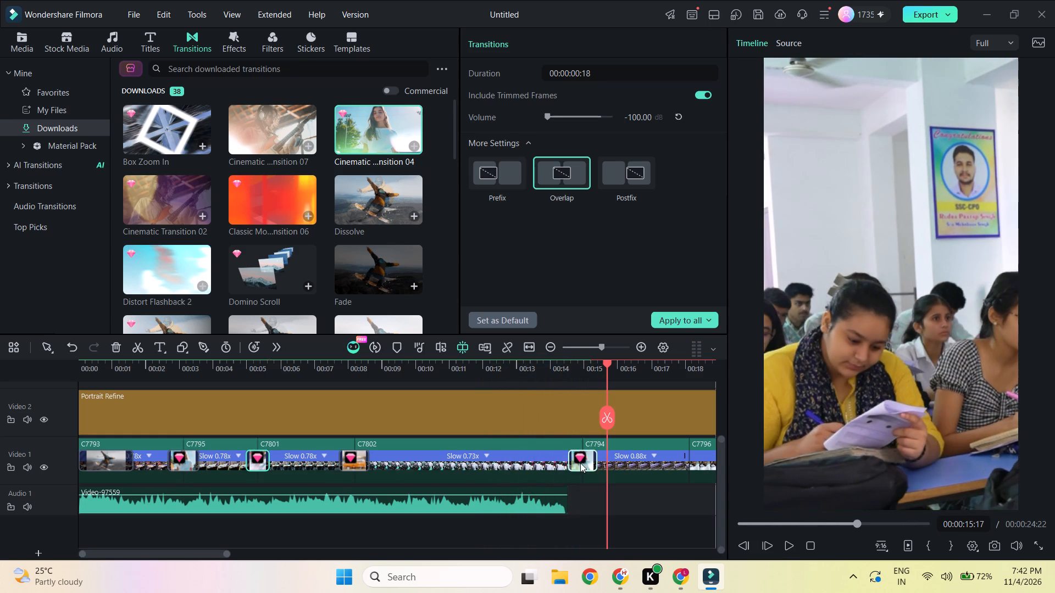
Trim the end of C7802 back to 00:00:14:13, in line with the end of the audio.
drag(582, 463, 603, 464)
drag(580, 475, 565, 479)
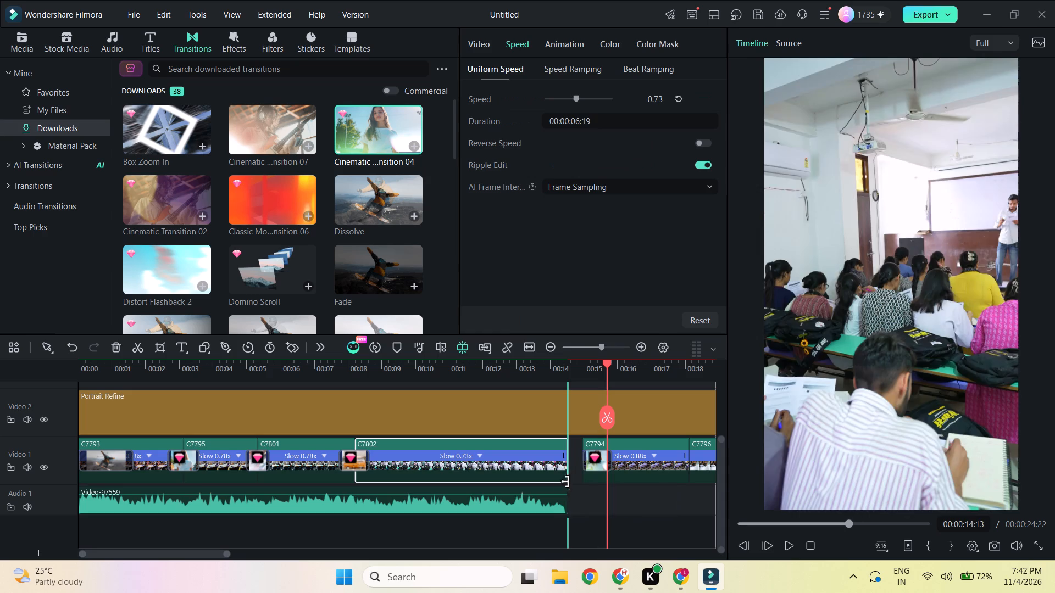
Delete the clips C7794, C7796 and C7797 after C7802.
ctrl+scroll(470, 484, down, 2)
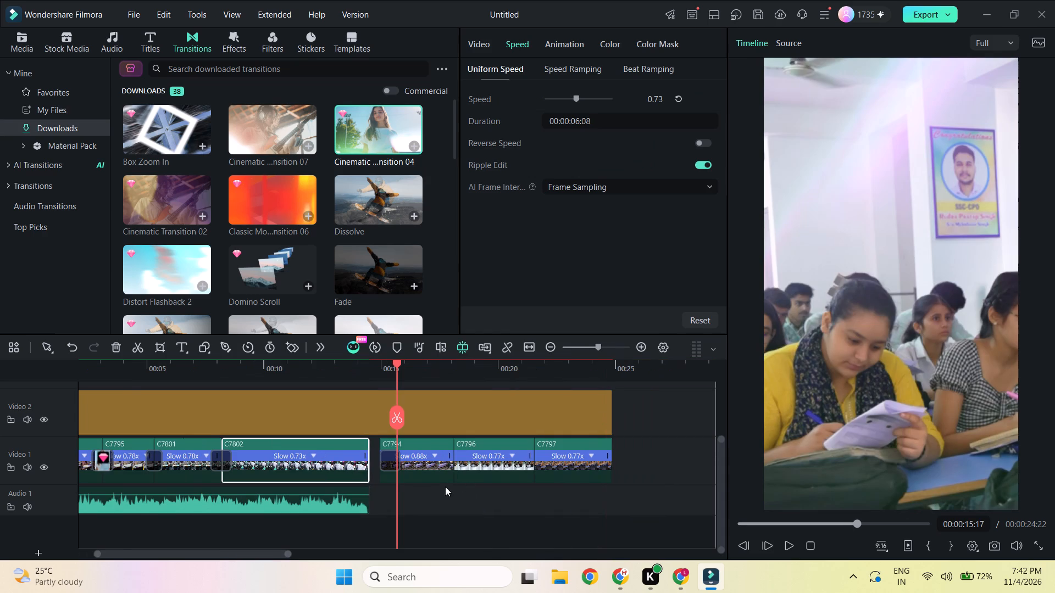
drag(420, 497, 599, 474)
key(Delete)
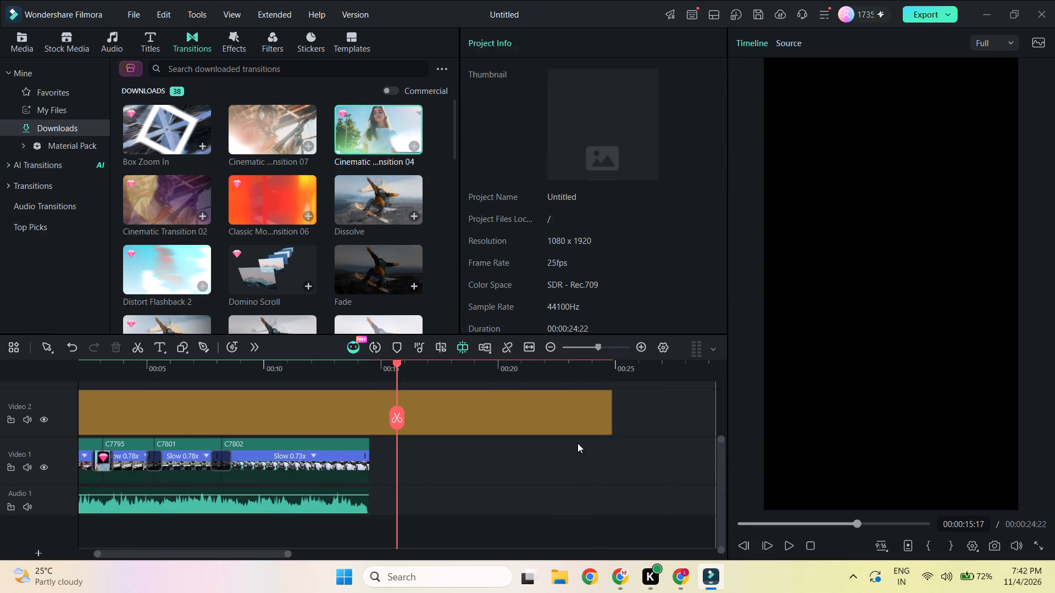
Shorten the Portrait Refine effect to end with C7802 at 00:00:14:13.
click(607, 423)
drag(608, 415, 373, 455)
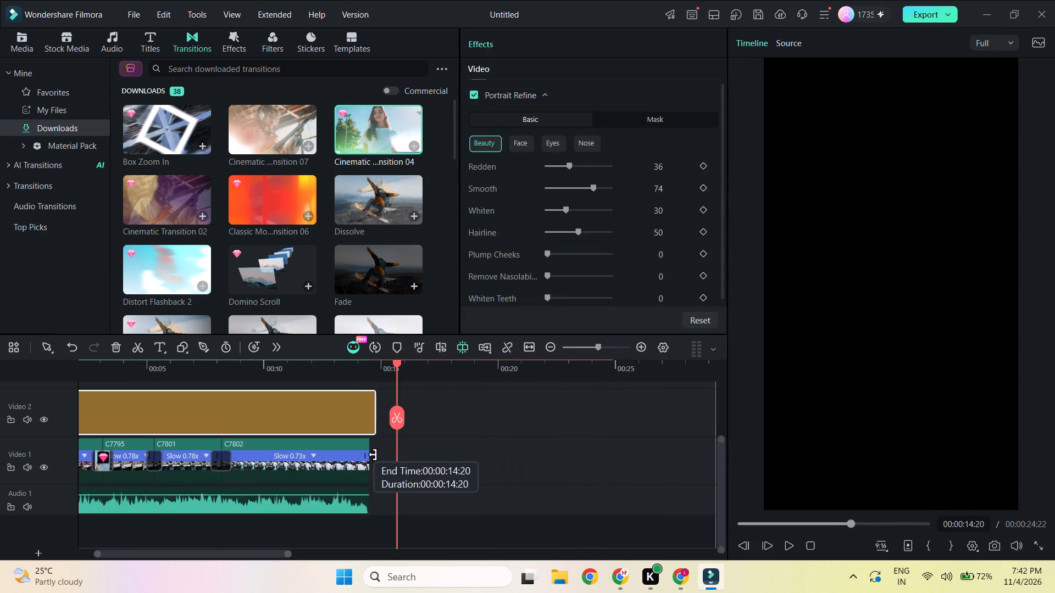
drag(373, 455, 369, 457)
Play the opening of the video from the start, and replay it once.
drag(397, 366, 16, 399)
key(space)
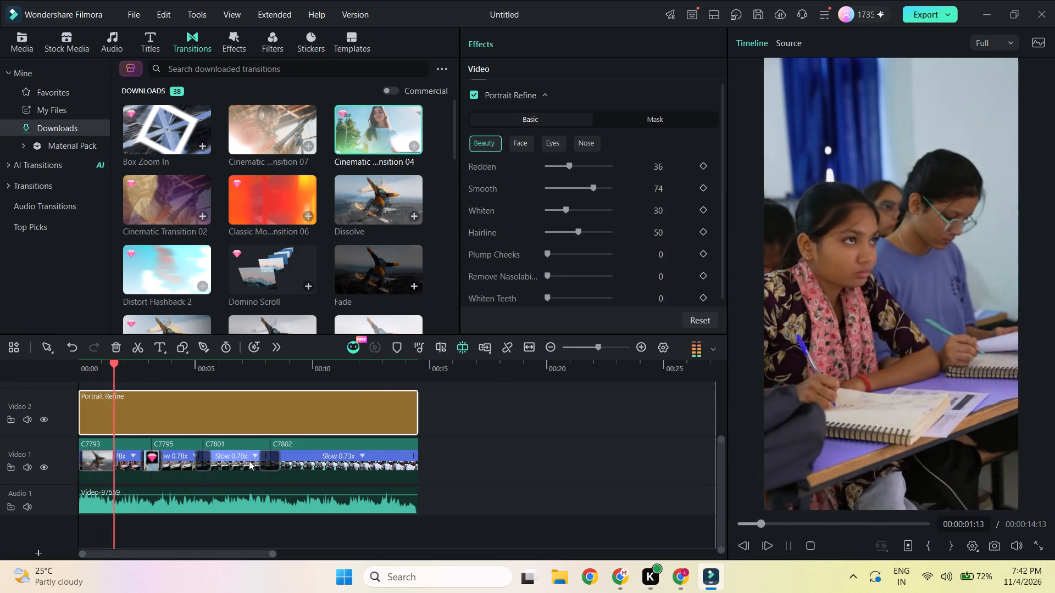
key(space)
drag(129, 365, 27, 382)
key(space)
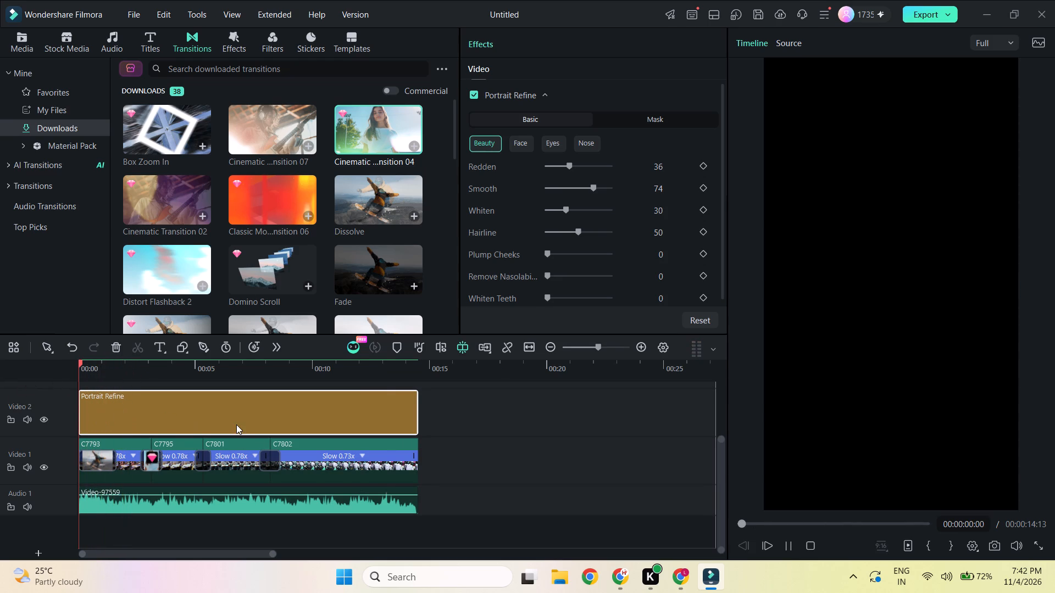
key(space)
Select C7793, C7795, C7801 and C7802 together and set their vertical position (Y) to 178.
drag(448, 455, 171, 473)
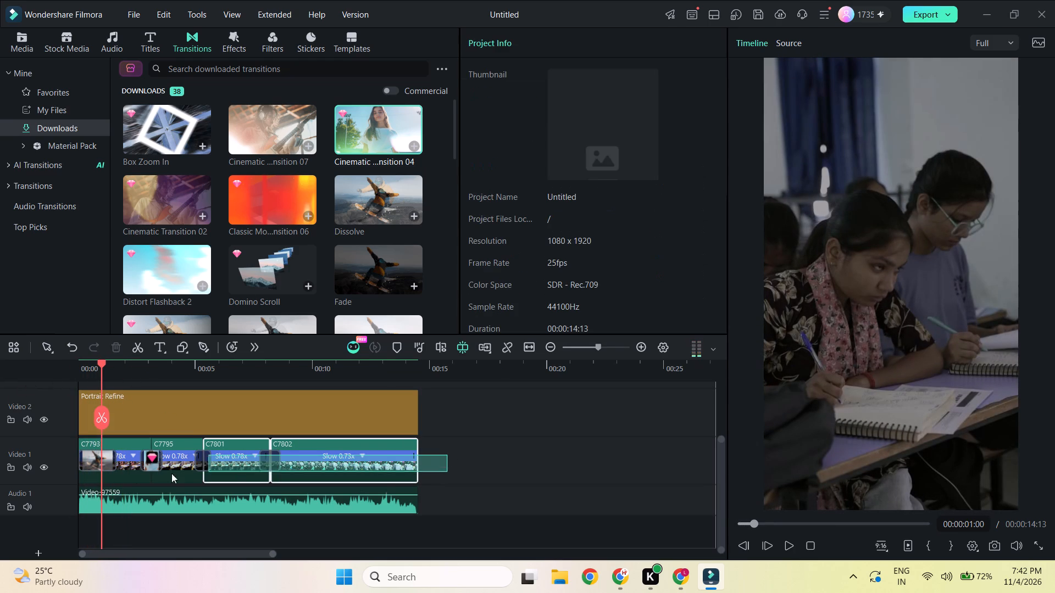
drag(171, 473, 98, 473)
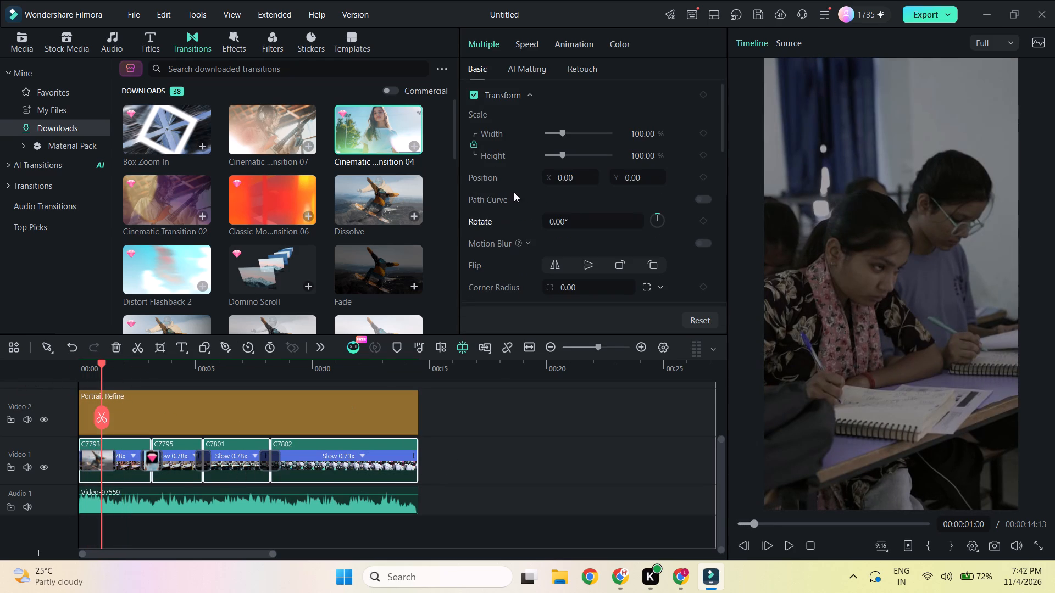
click(631, 180)
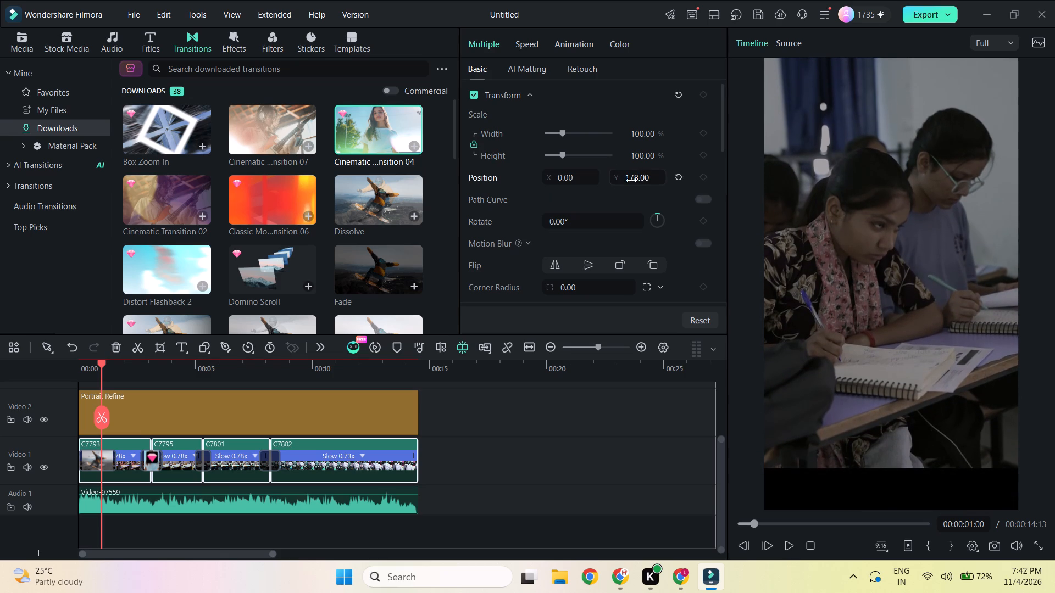
click(529, 68)
click(465, 64)
Play the opening with the raised clips and return the playhead to the start.
key(space)
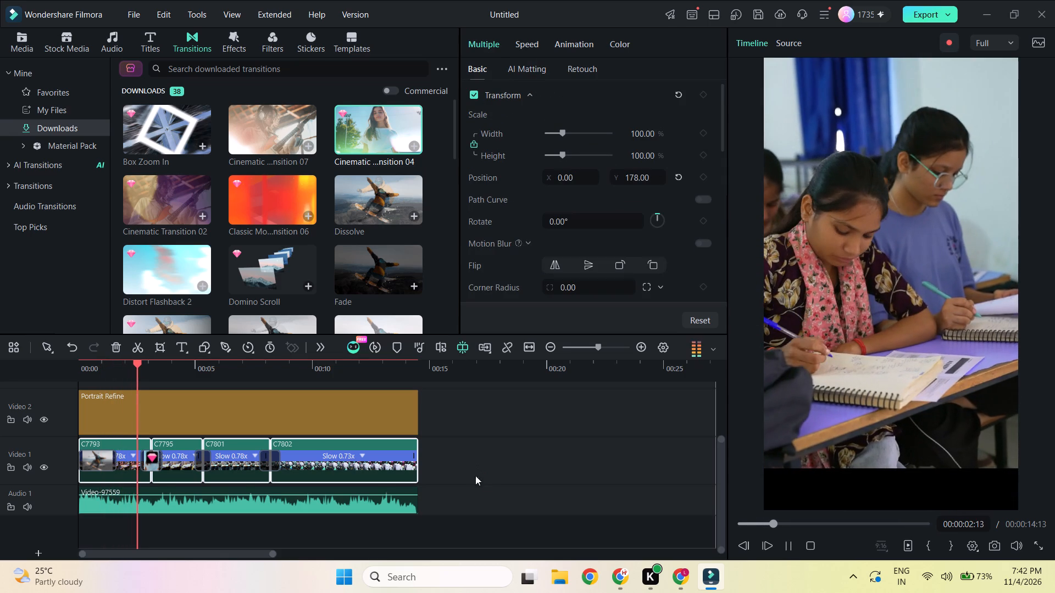
key(space)
drag(138, 365, 29, 371)
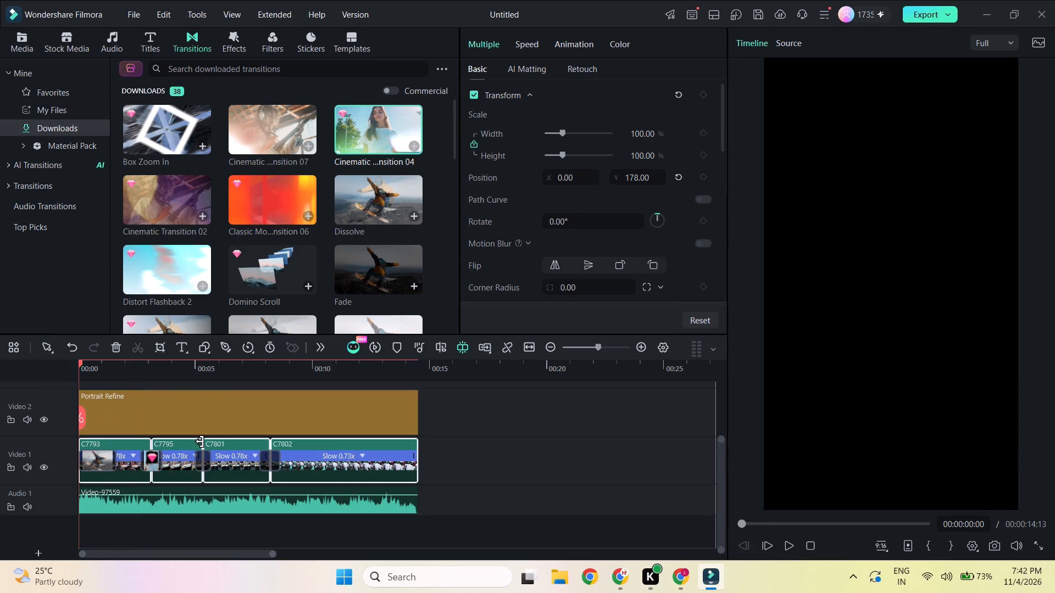
Draw a rectangle shape across the bottom of the frame and centre it at about X 0, Y -923.
scroll(201, 442, up, 2)
click(208, 344)
click(231, 381)
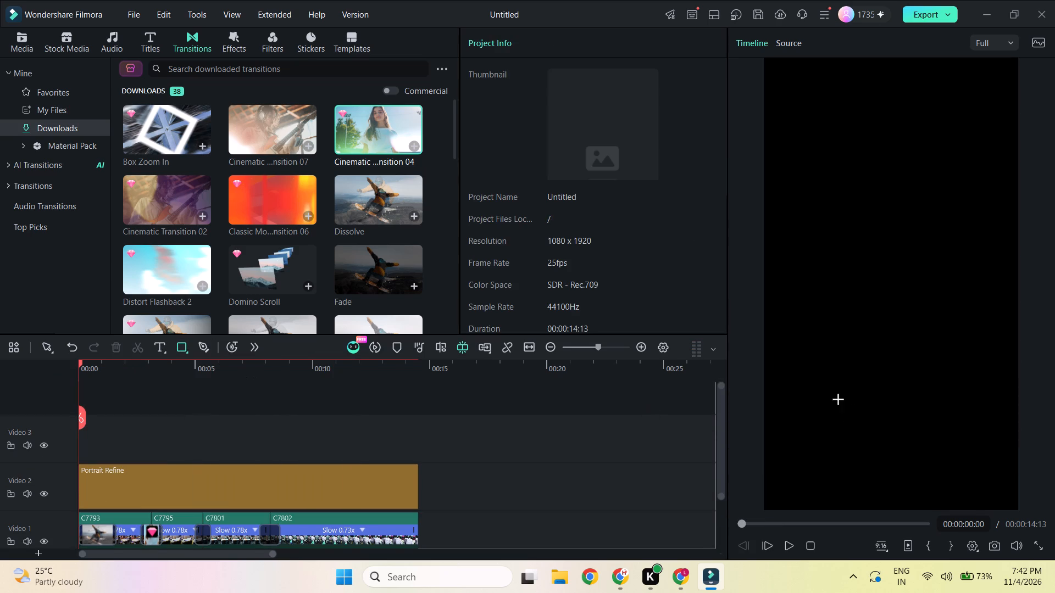
drag(771, 359, 1051, 569)
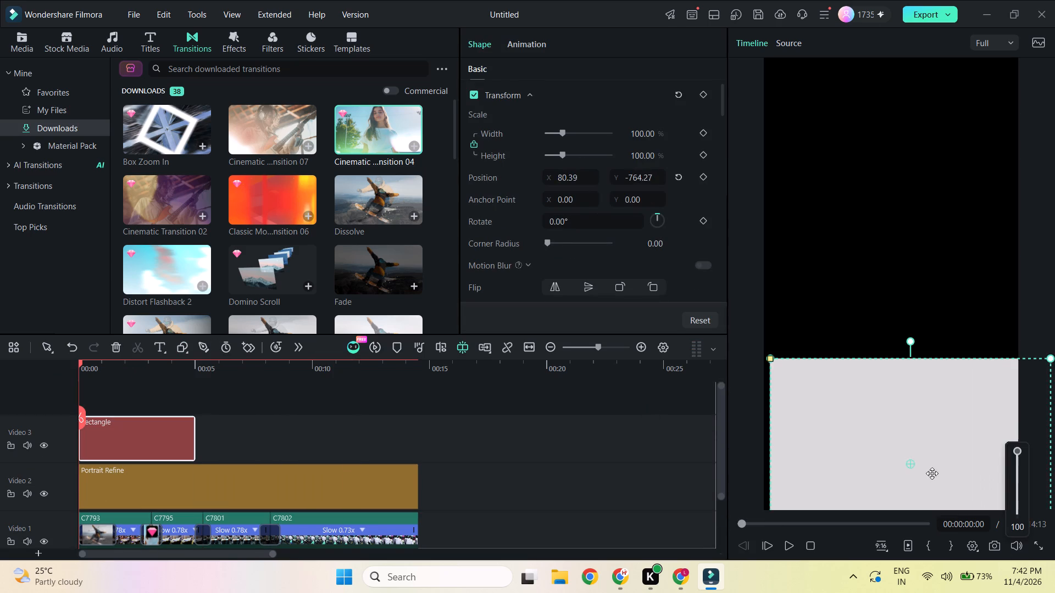
drag(921, 466, 919, 506)
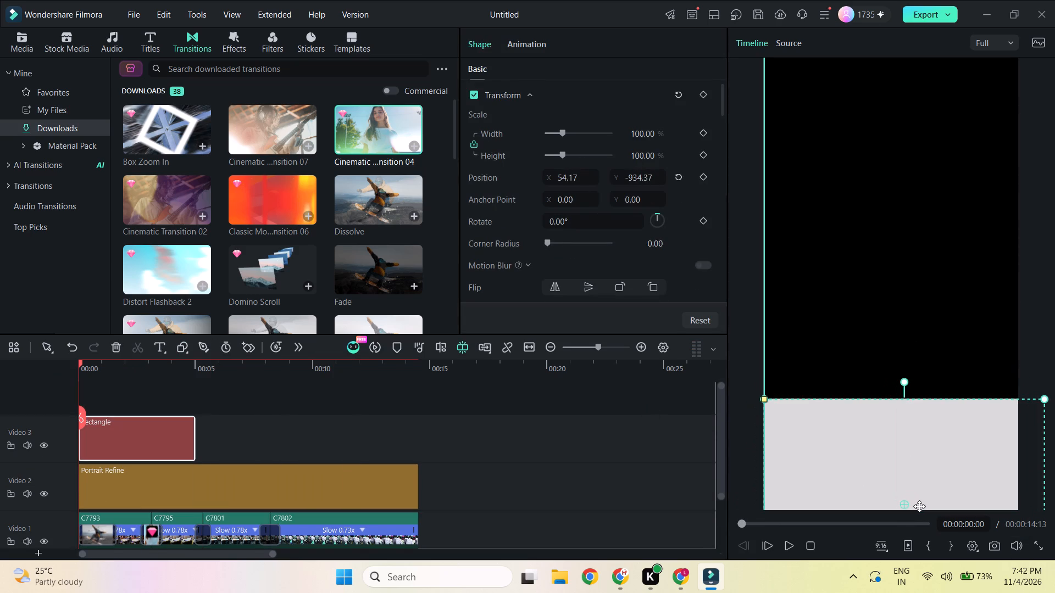
drag(919, 506, 903, 503)
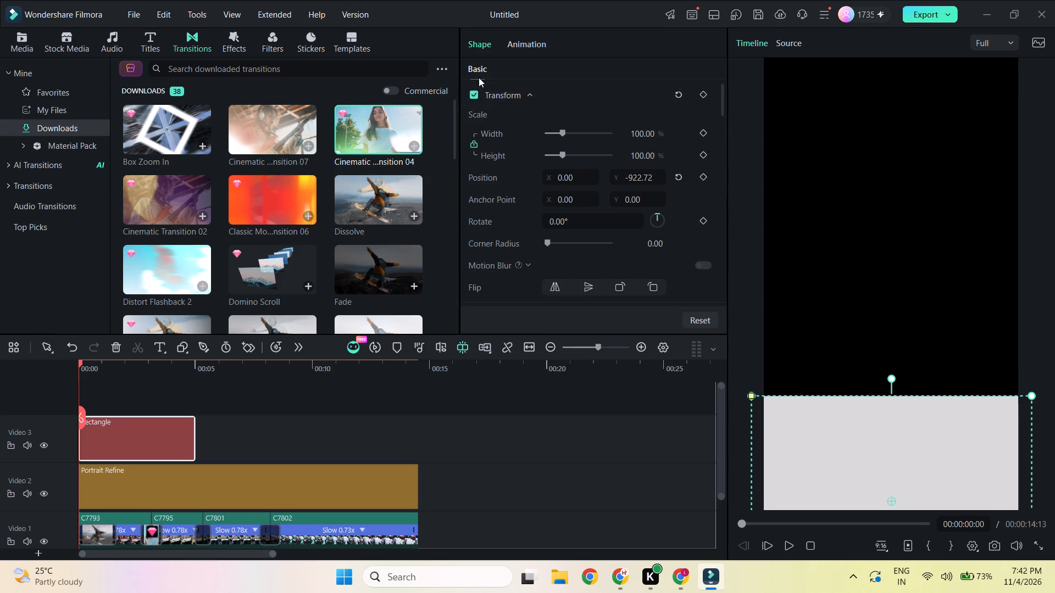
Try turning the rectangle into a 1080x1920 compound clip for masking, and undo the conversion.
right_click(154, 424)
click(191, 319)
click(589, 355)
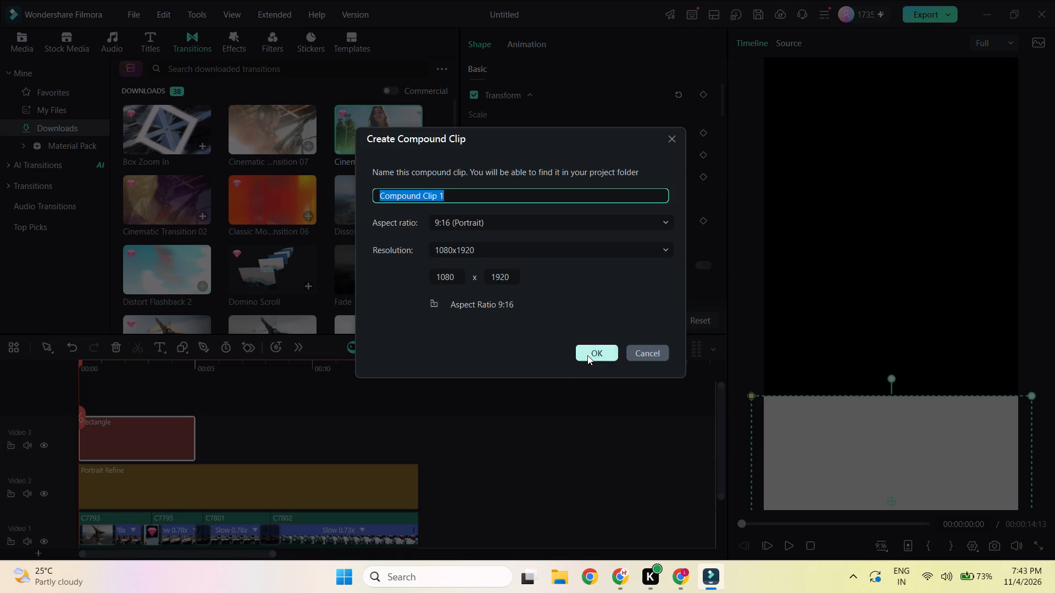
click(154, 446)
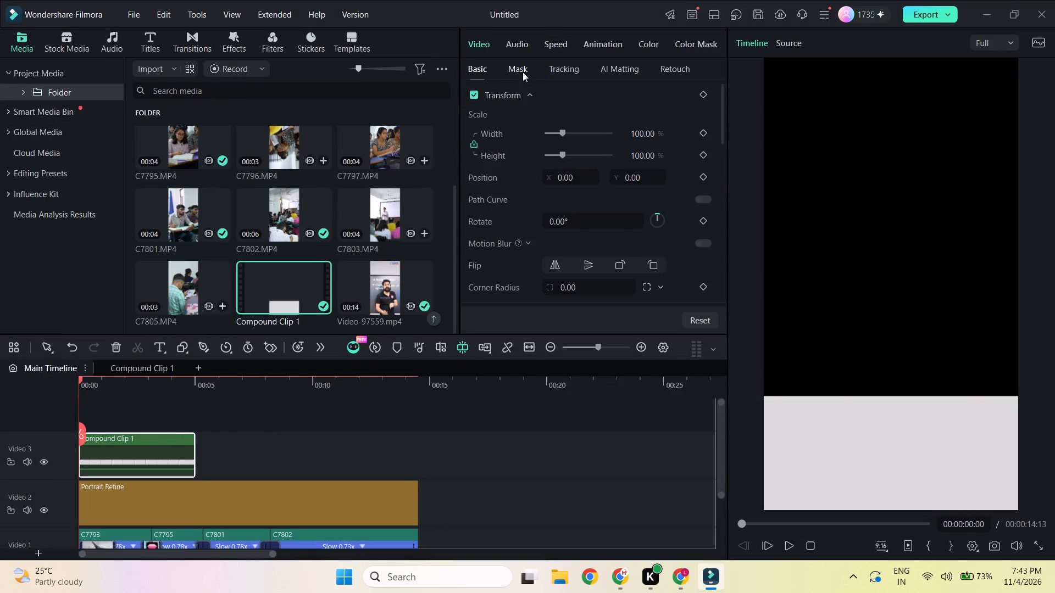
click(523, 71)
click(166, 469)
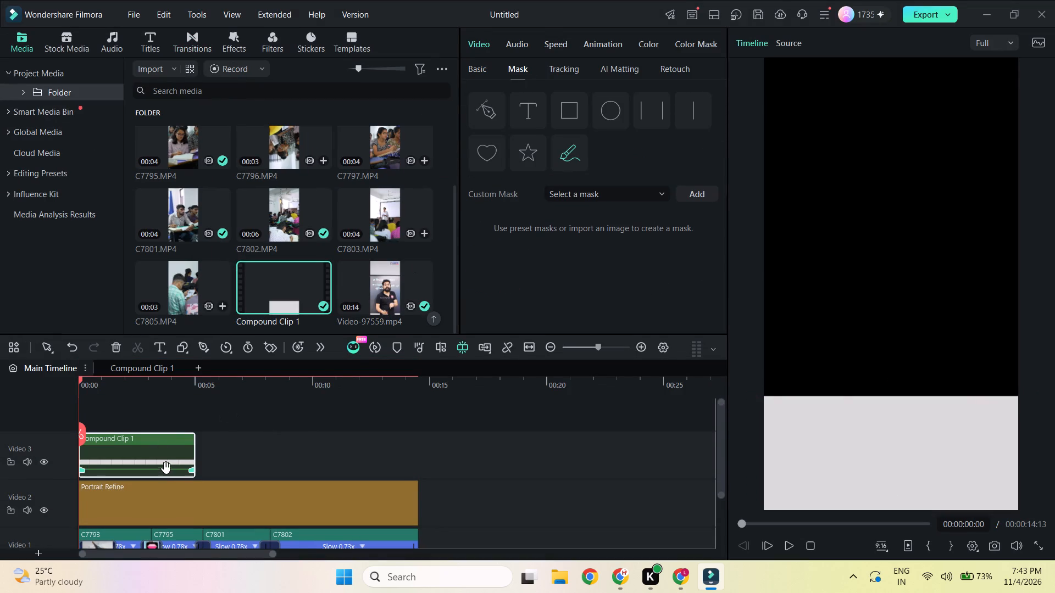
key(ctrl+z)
Set the rectangle's fill colour to black and turn off its stroke.
click(165, 443)
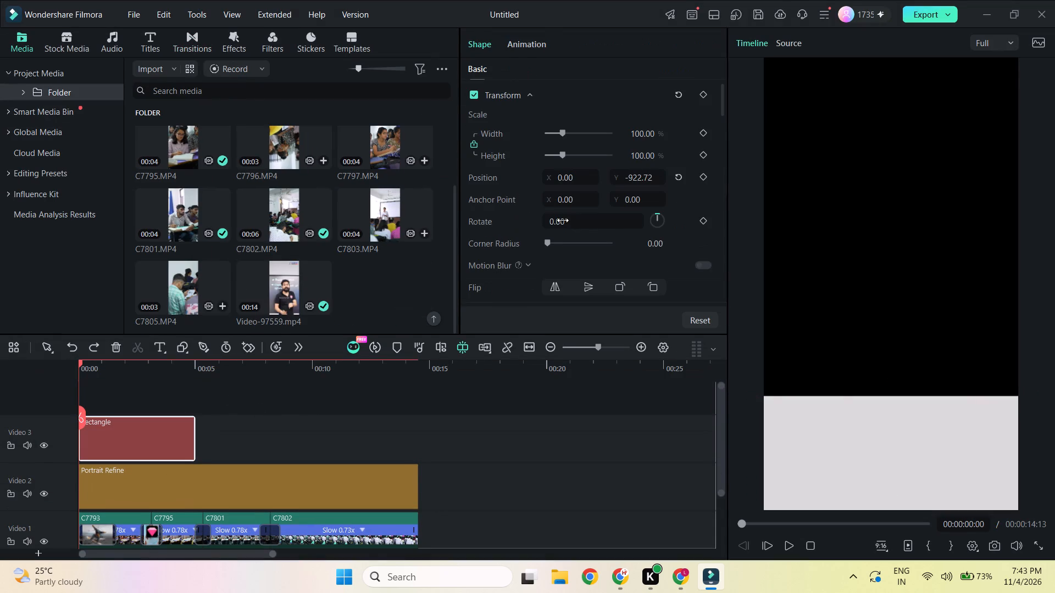
scroll(595, 223, down, 2)
scroll(559, 232, up, 1)
scroll(530, 147, up, 5)
scroll(558, 232, down, 5)
scroll(558, 188, up, 2)
click(571, 203)
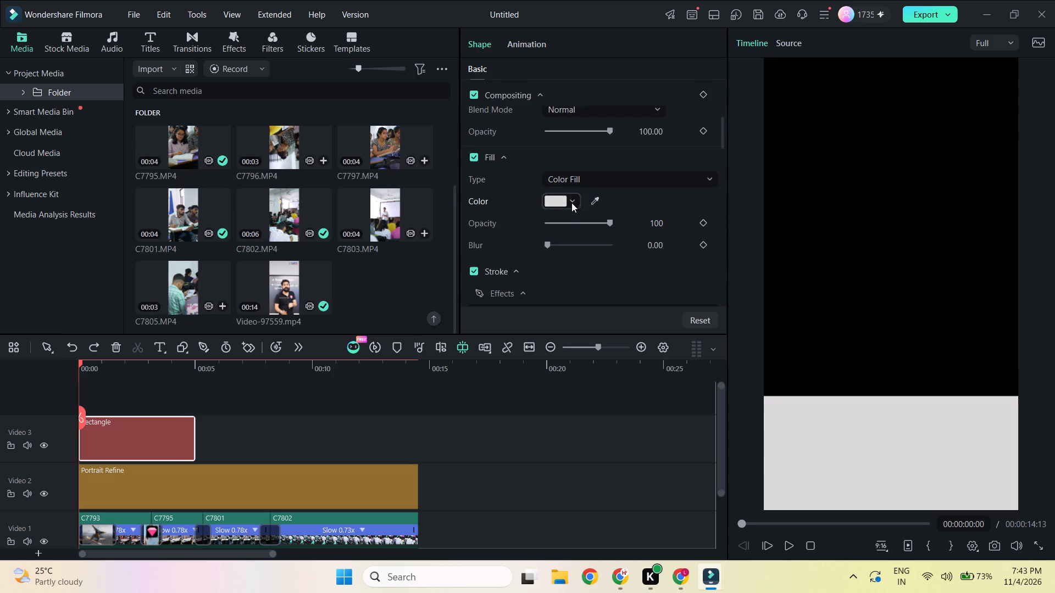
drag(591, 332, 710, 452)
click(397, 433)
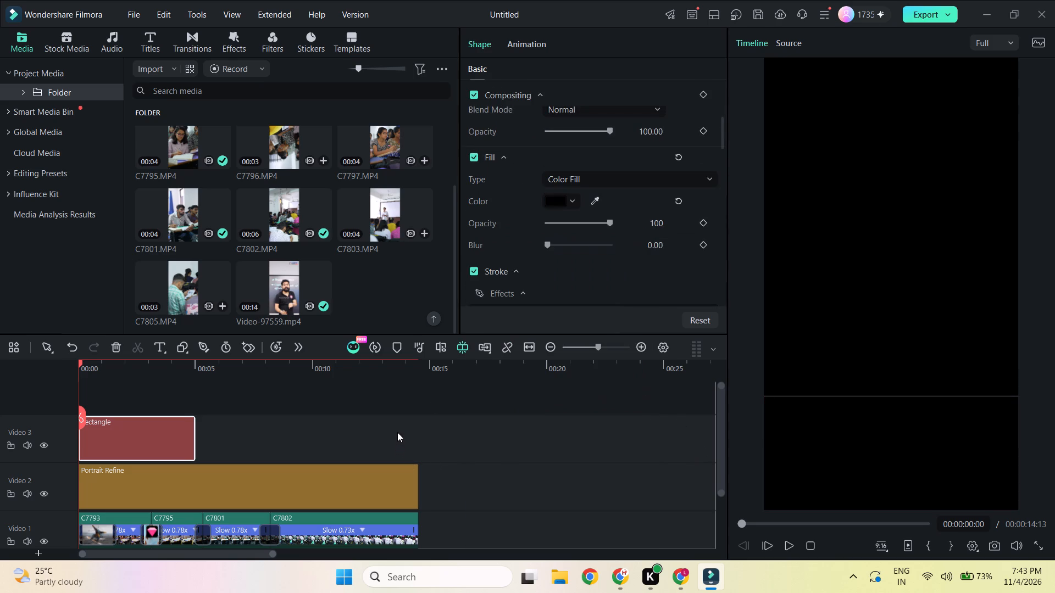
scroll(523, 263, down, 1)
click(478, 242)
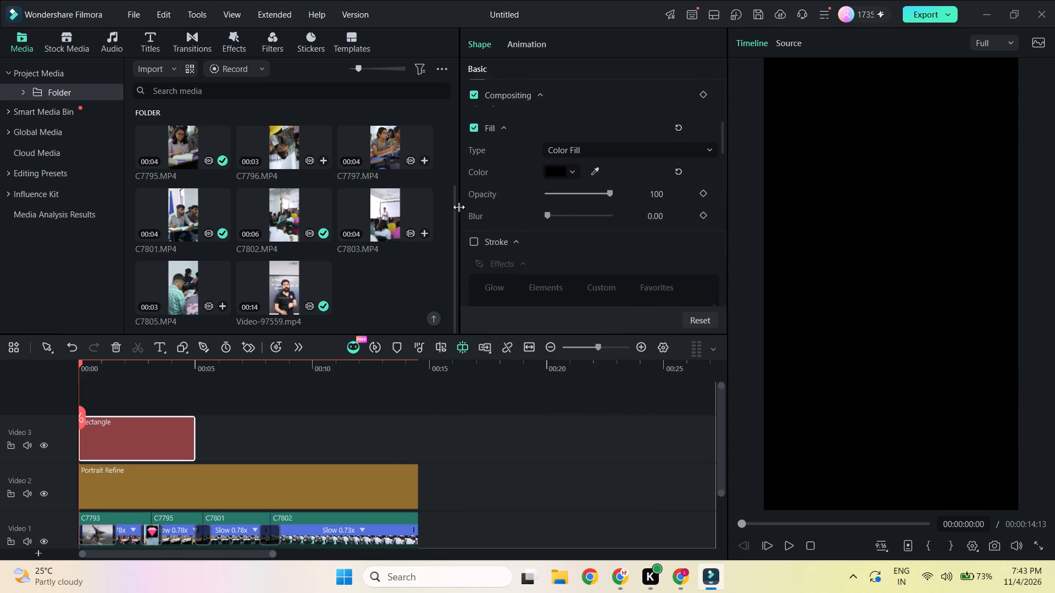
Convert the black rectangle into a compound clip.
right_click(181, 436)
click(238, 333)
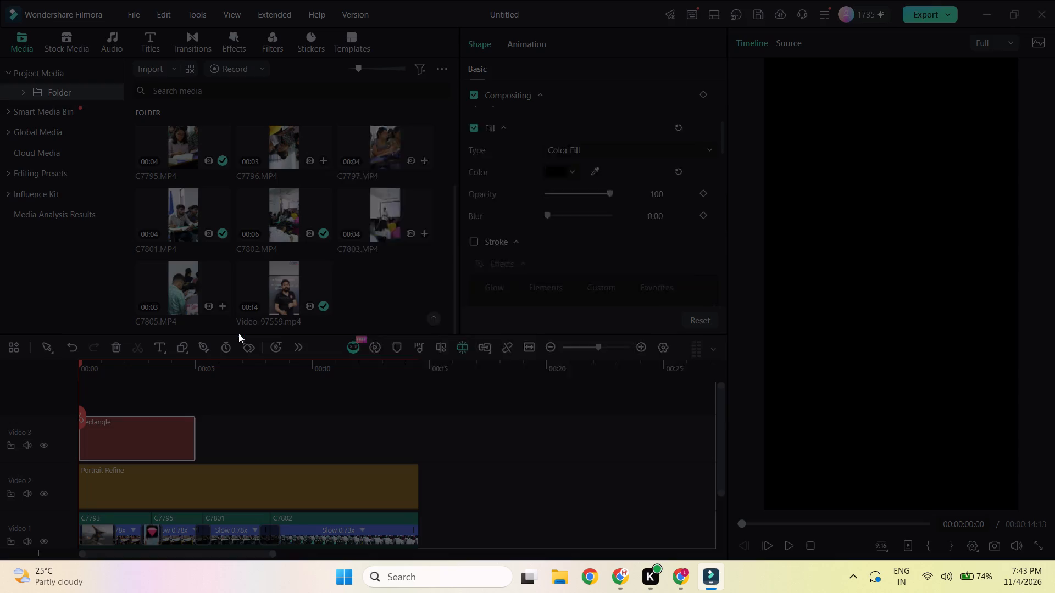
click(605, 355)
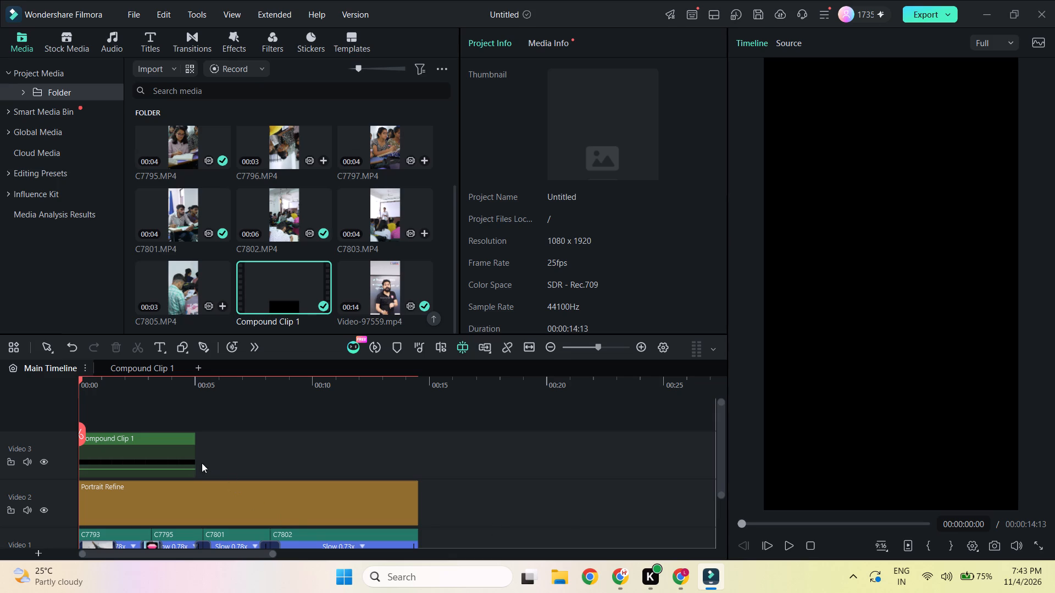
Add a Linear mask to the compound clip and rotate it to horizontal, keeping the black below the line near the frame's bottom.
click(175, 457)
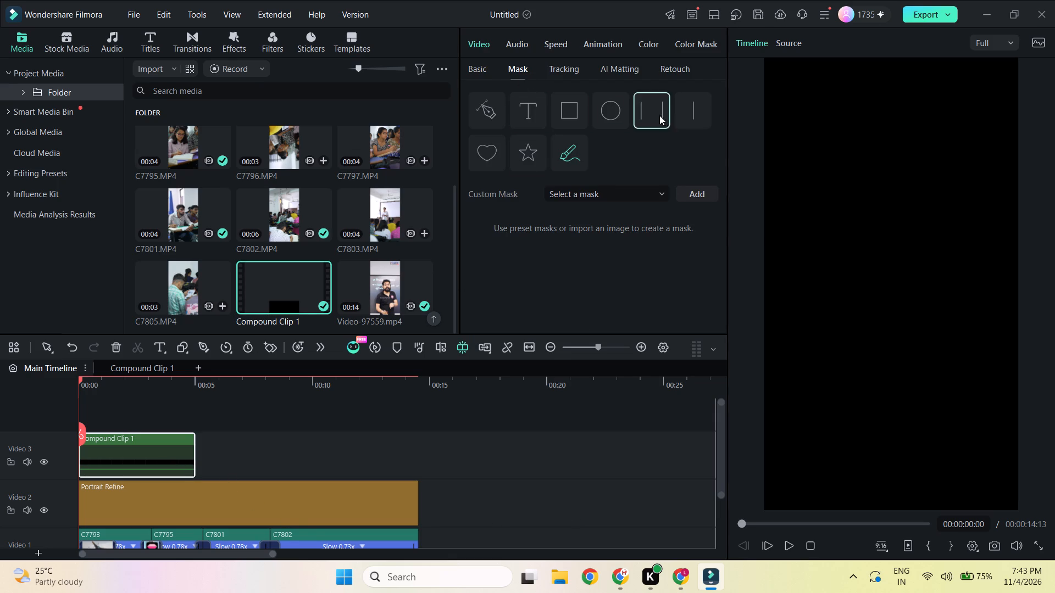
click(683, 119)
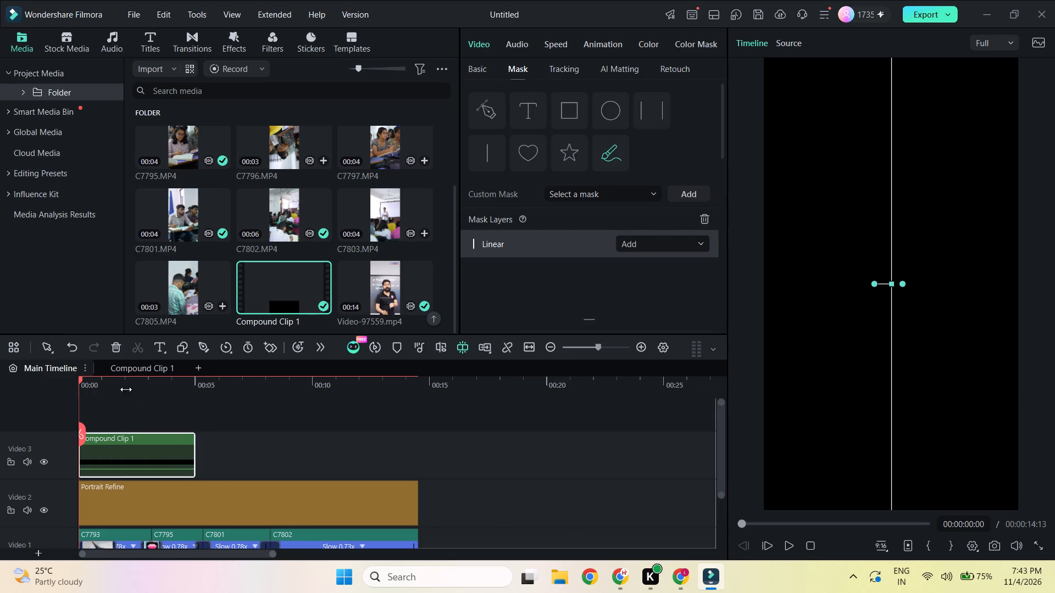
click(125, 384)
click(167, 440)
click(921, 442)
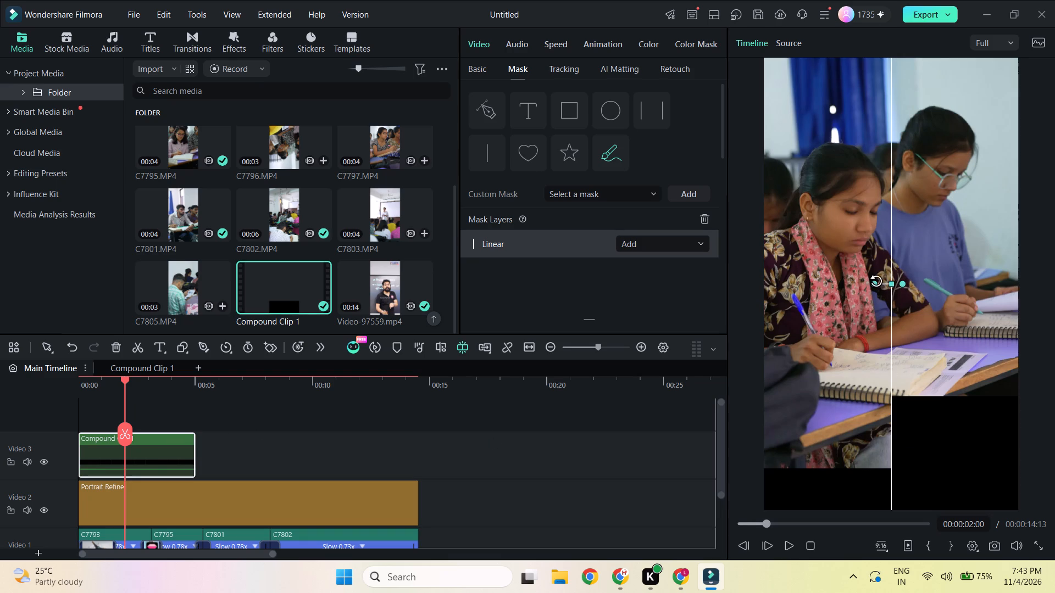
drag(875, 283, 890, 344)
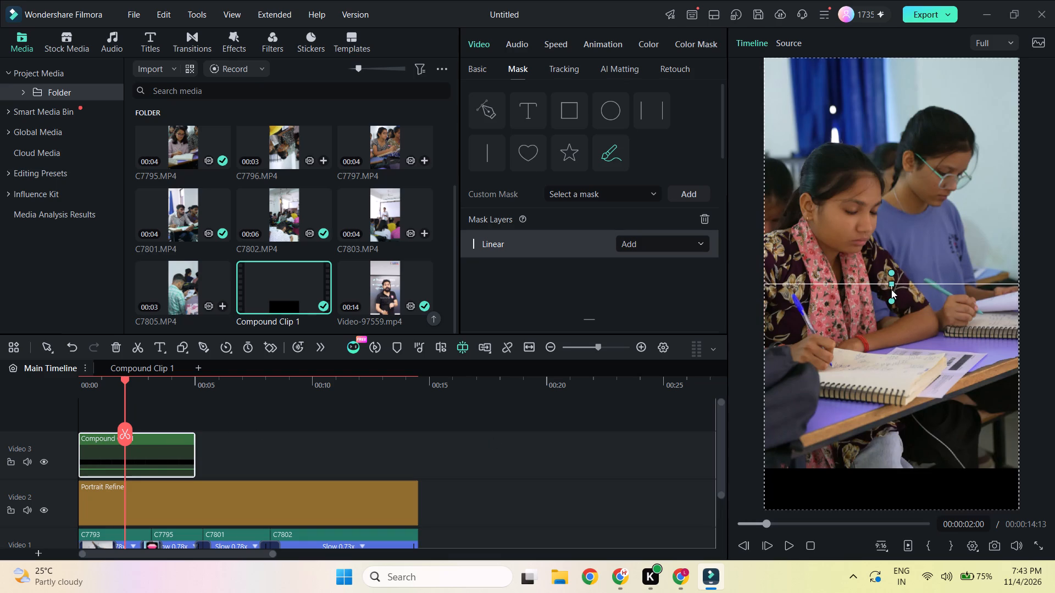
drag(890, 286, 899, 454)
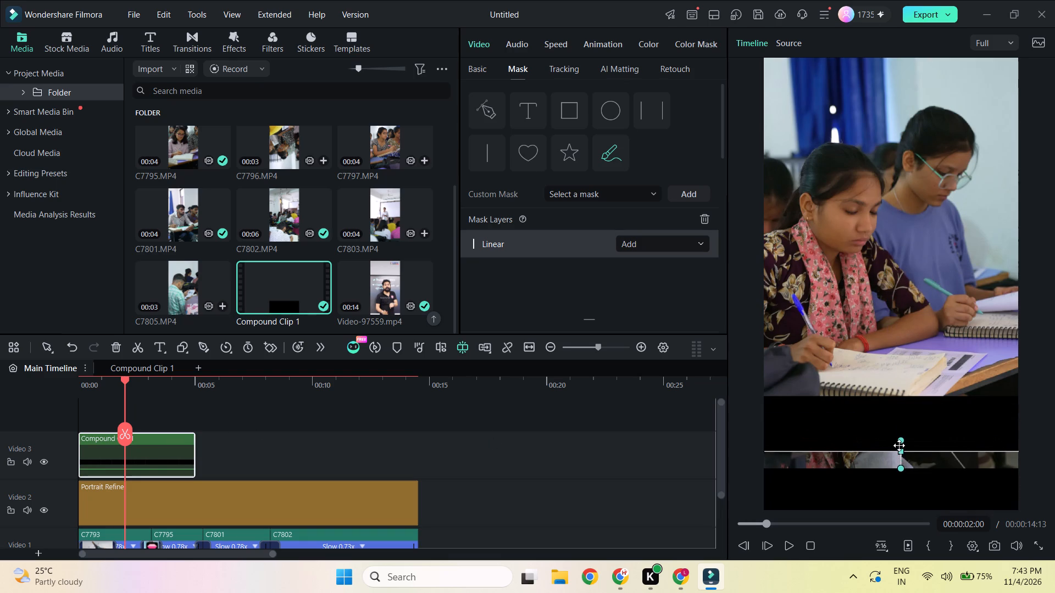
drag(901, 470, 902, 439)
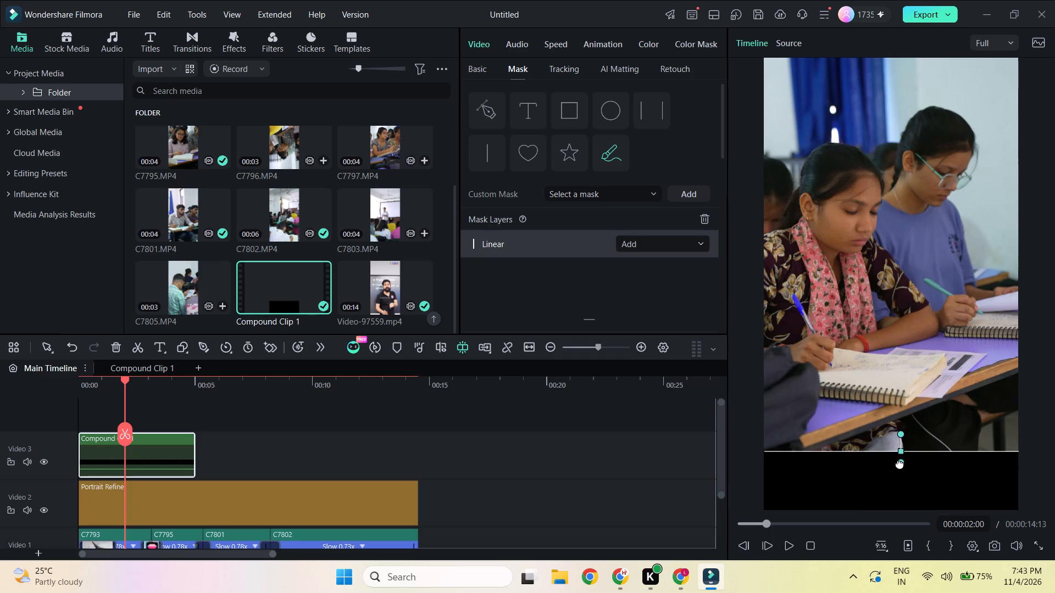
Feather the Linear mask's edge and move its line up slightly so the black band blends softly into the bottom of the footage.
drag(901, 462, 904, 468)
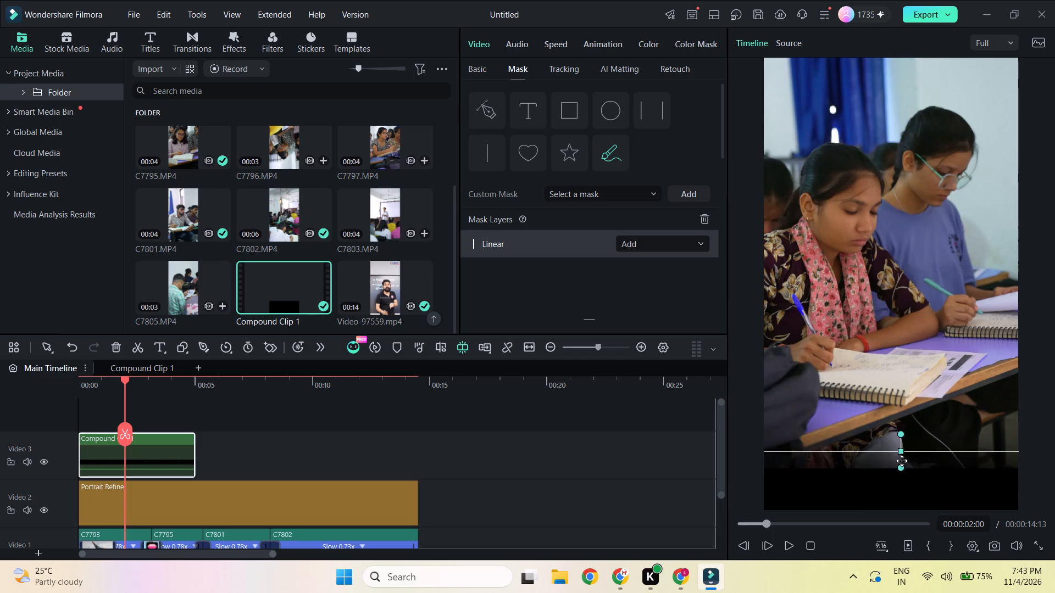
drag(901, 455, 898, 434)
click(898, 449)
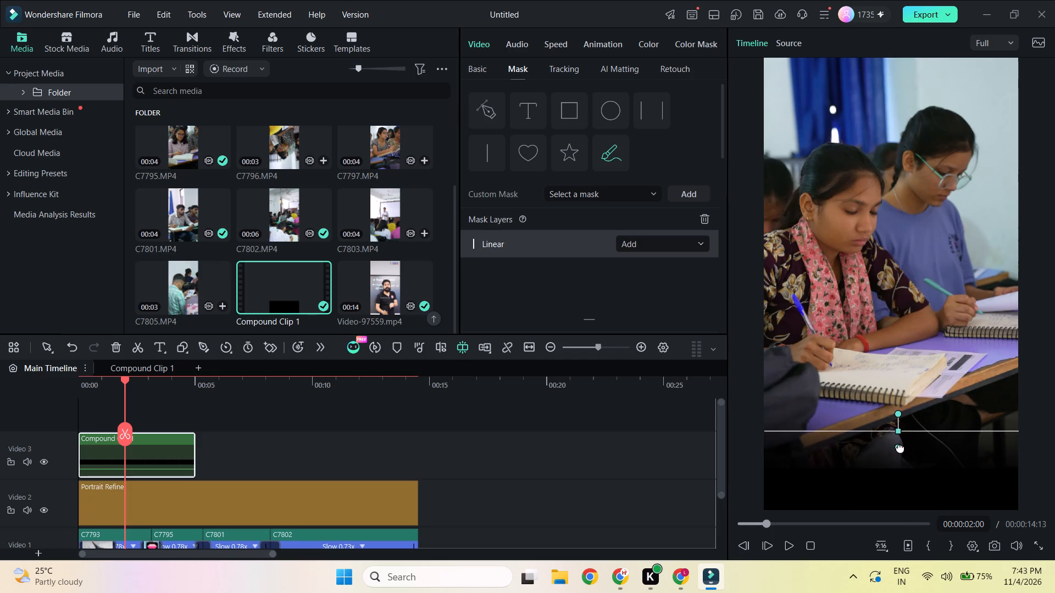
drag(899, 433, 897, 424)
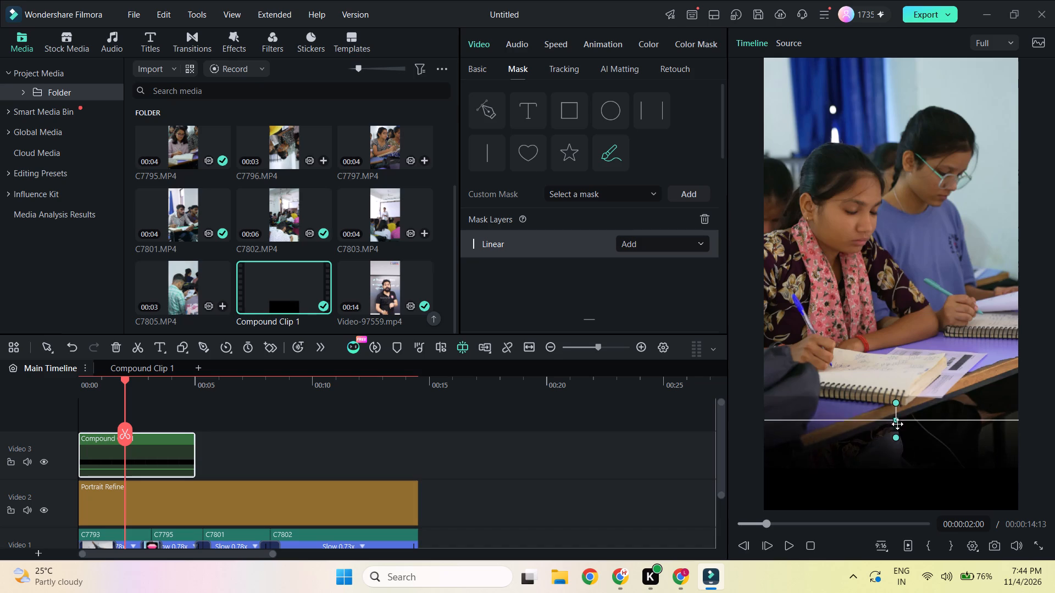
drag(897, 424, 898, 443)
drag(897, 462, 910, 457)
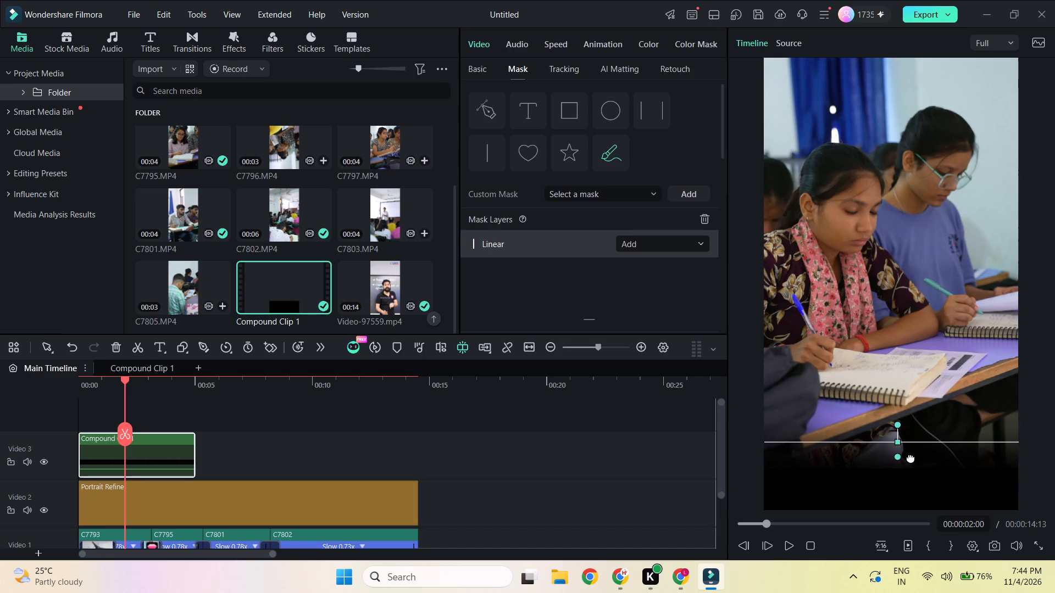
drag(910, 457, 912, 457)
drag(898, 445, 899, 436)
drag(899, 446, 902, 452)
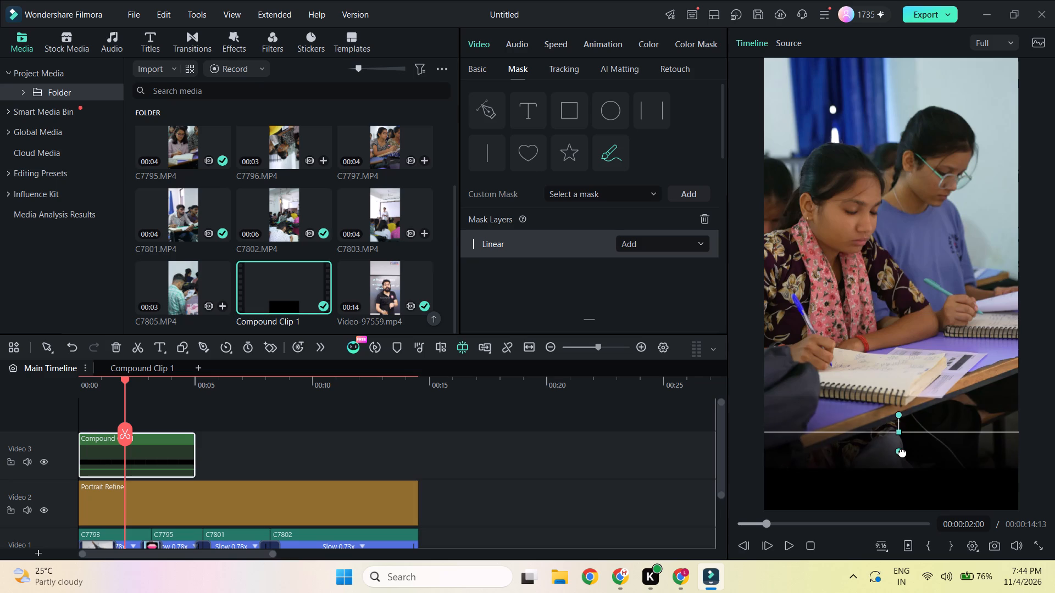
drag(902, 452, 902, 454)
click(902, 454)
click(854, 472)
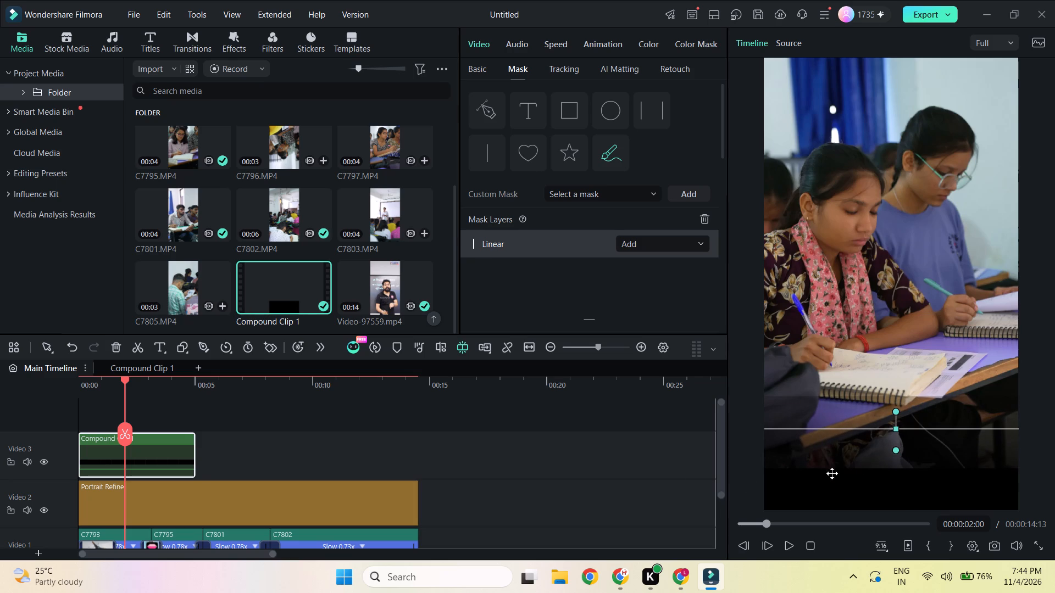
Unlink the compound clip's scale and stretch it to 185% width and 321% height.
click(681, 480)
click(796, 484)
click(519, 48)
click(480, 51)
scroll(563, 129, up, 9)
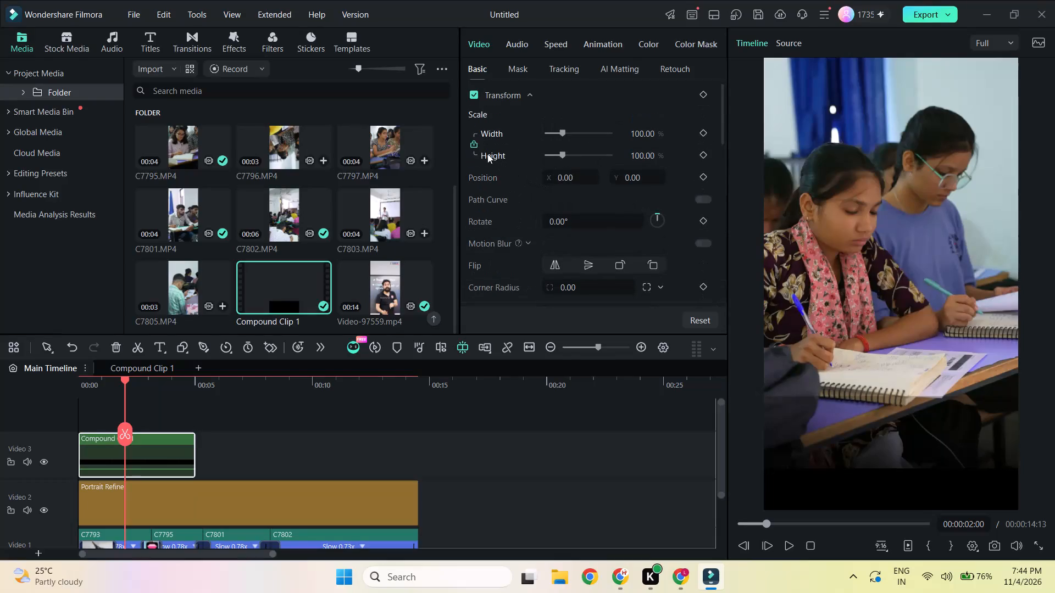
click(474, 144)
click(564, 156)
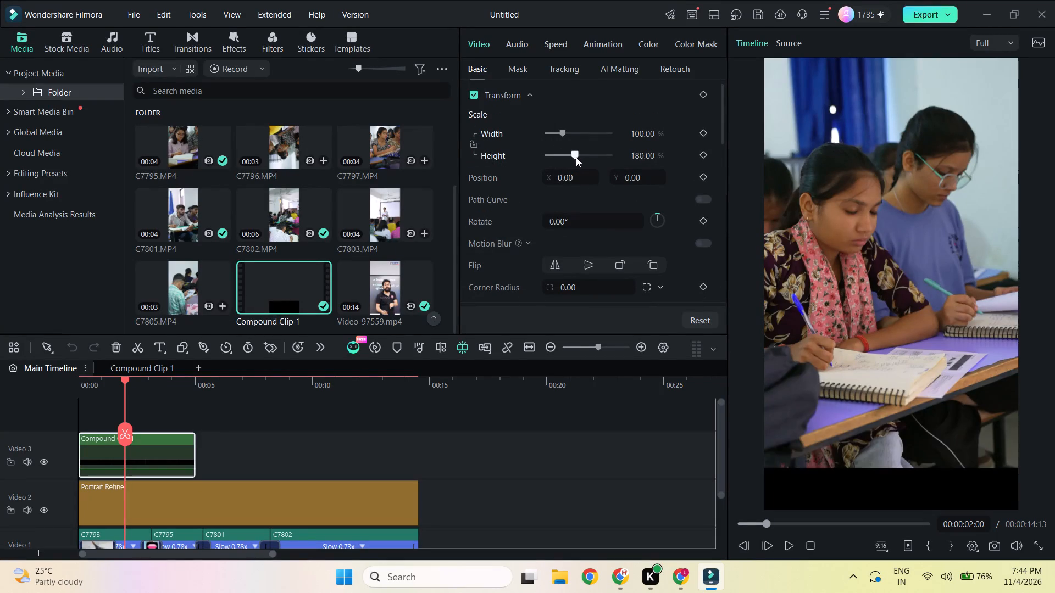
drag(565, 134, 578, 137)
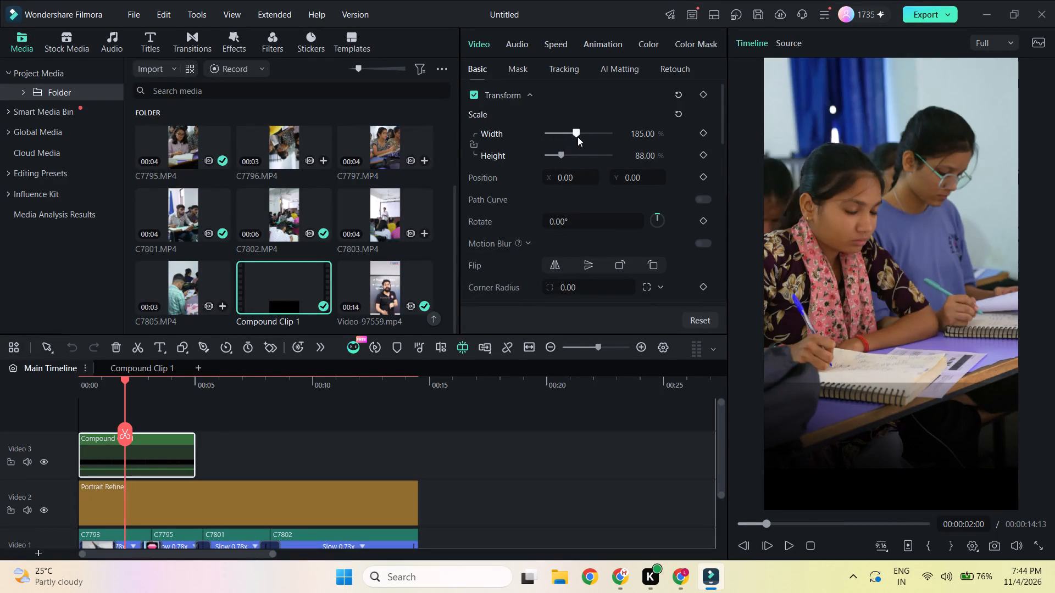
drag(578, 137, 576, 146)
drag(559, 156, 598, 162)
Set the compound clip's vertical position to 1269.
click(618, 175)
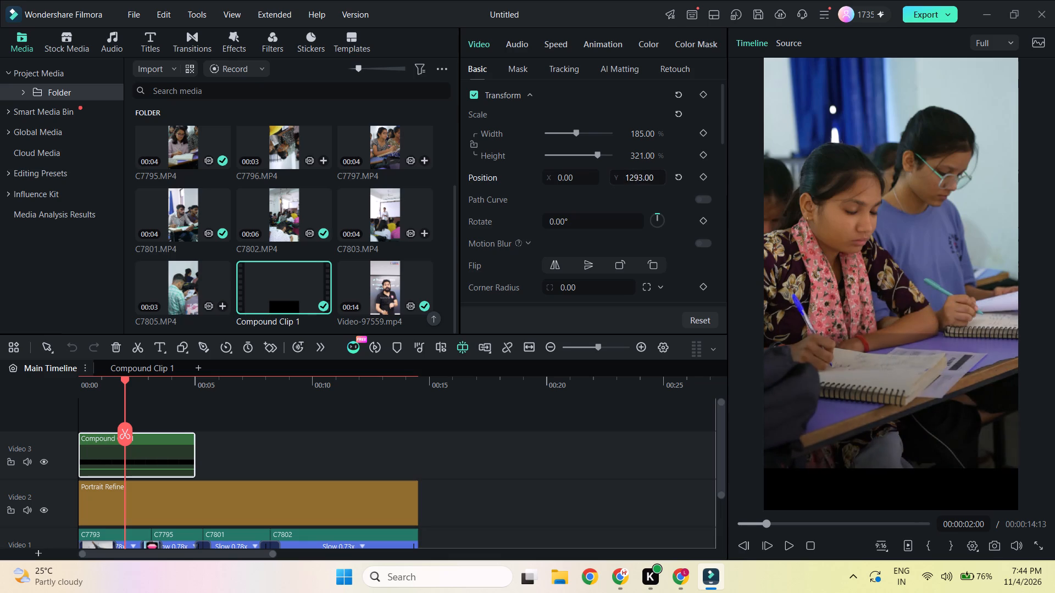
click(808, 412)
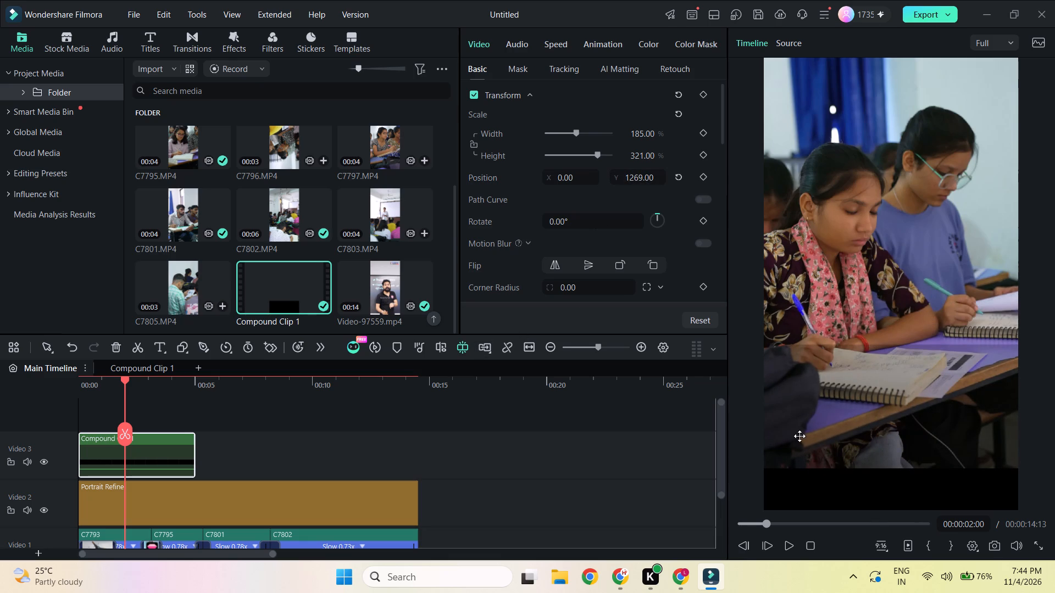
click(824, 409)
click(418, 437)
click(175, 446)
click(878, 448)
Raise the compound clip's Linear mask line to the notebook's lower edge and adjust its feather so the black fades gradually into the footage.
click(521, 70)
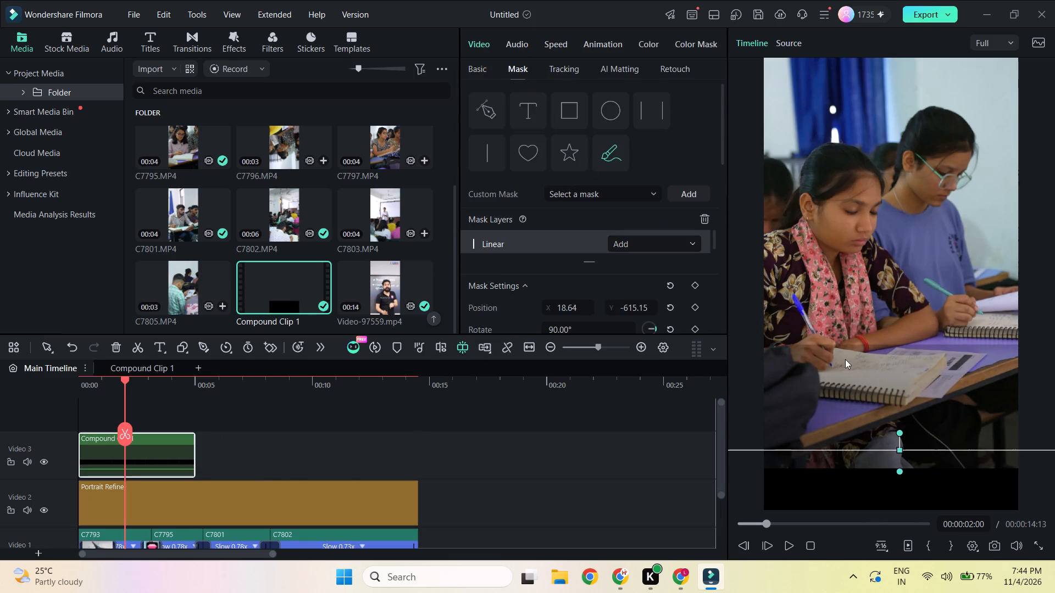
drag(901, 451, 895, 370)
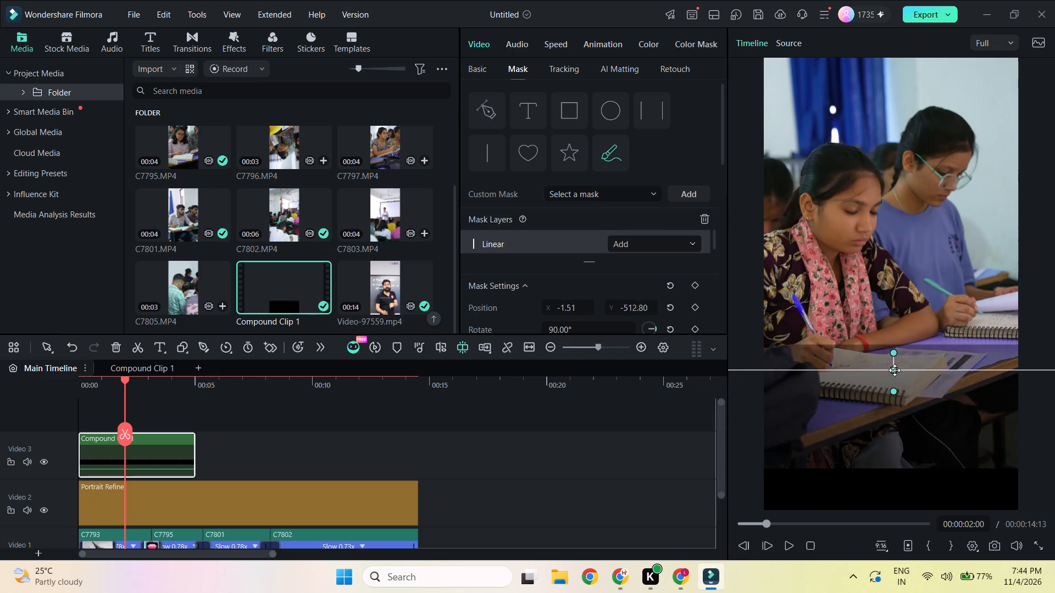
drag(895, 370, 892, 374)
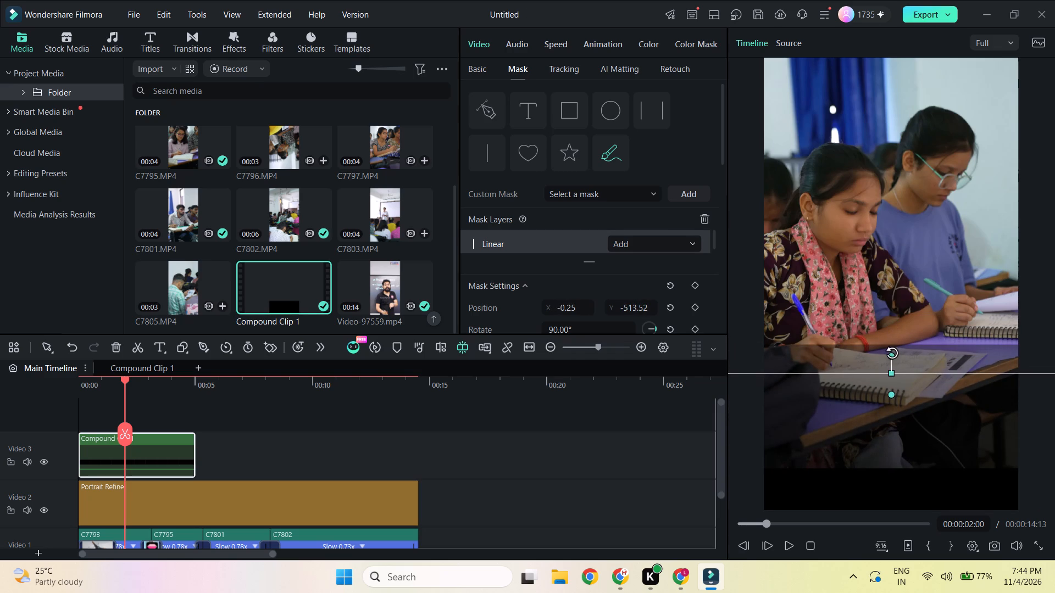
drag(889, 394, 893, 389)
drag(888, 376, 891, 396)
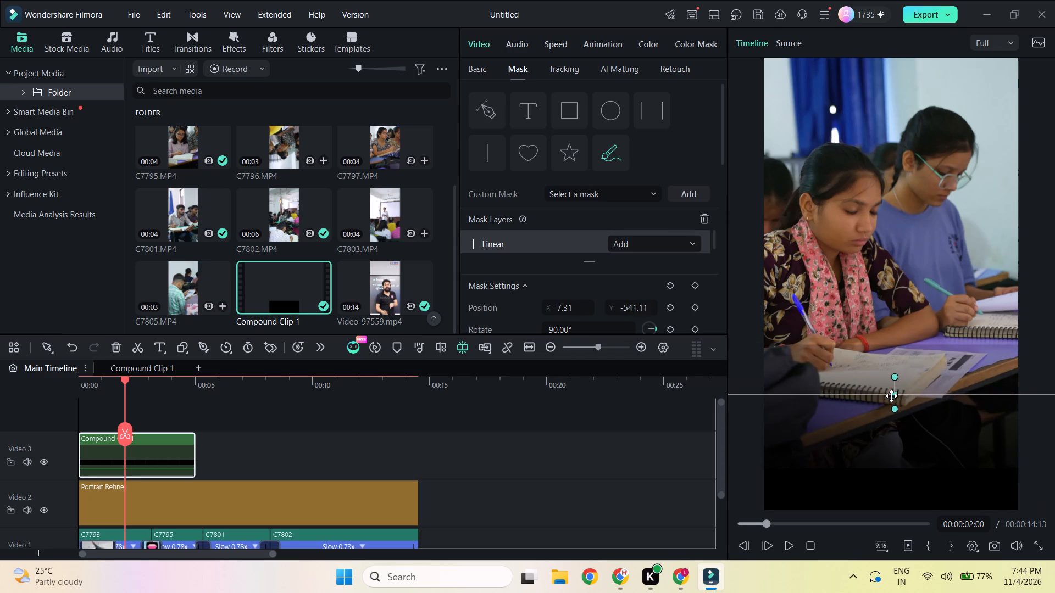
drag(891, 396, 889, 392)
click(891, 409)
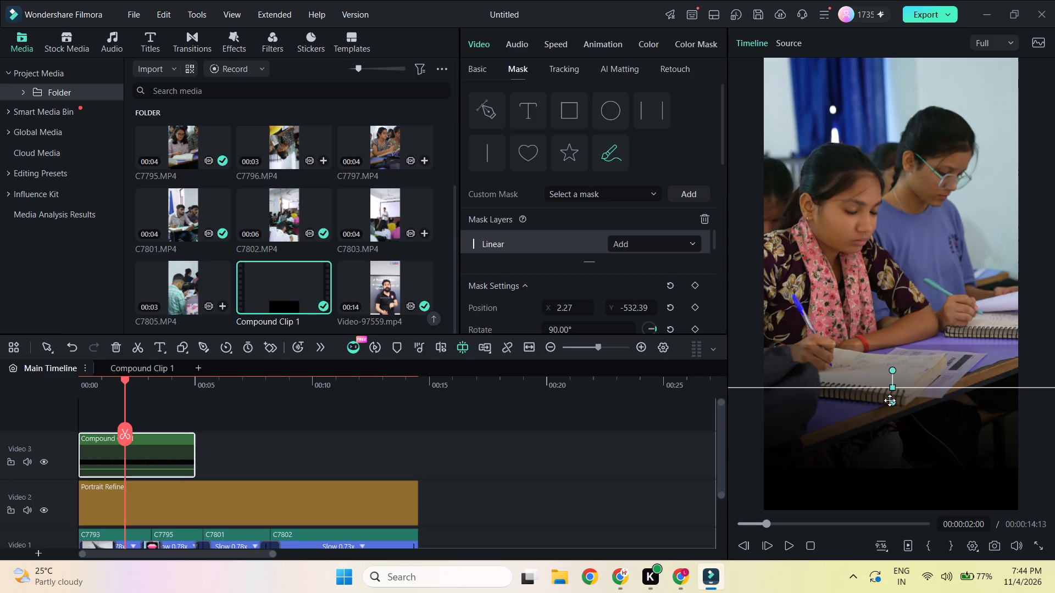
drag(890, 400, 884, 419)
click(889, 422)
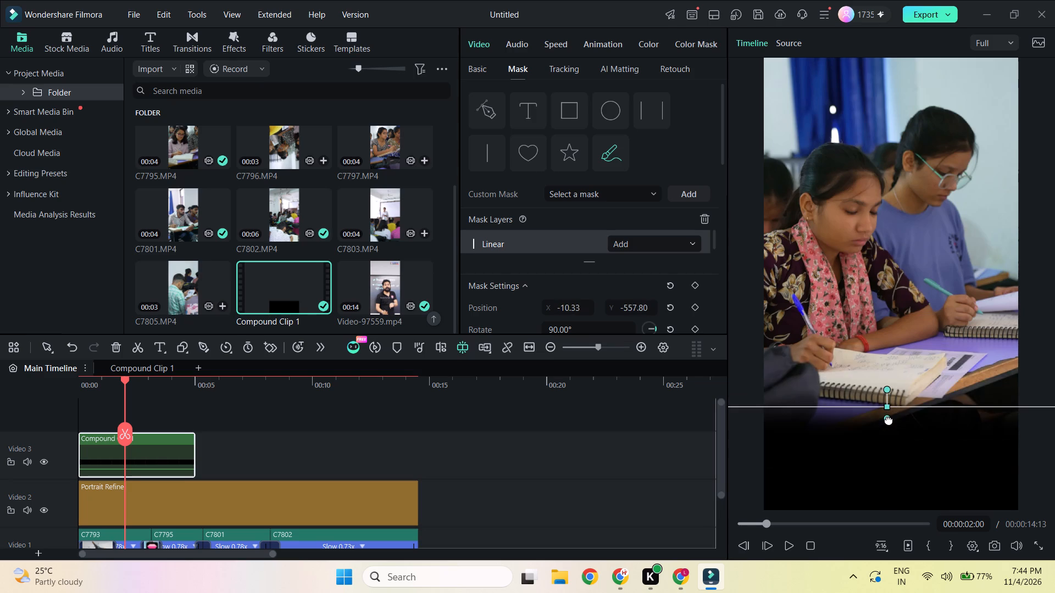
drag(884, 408, 890, 400)
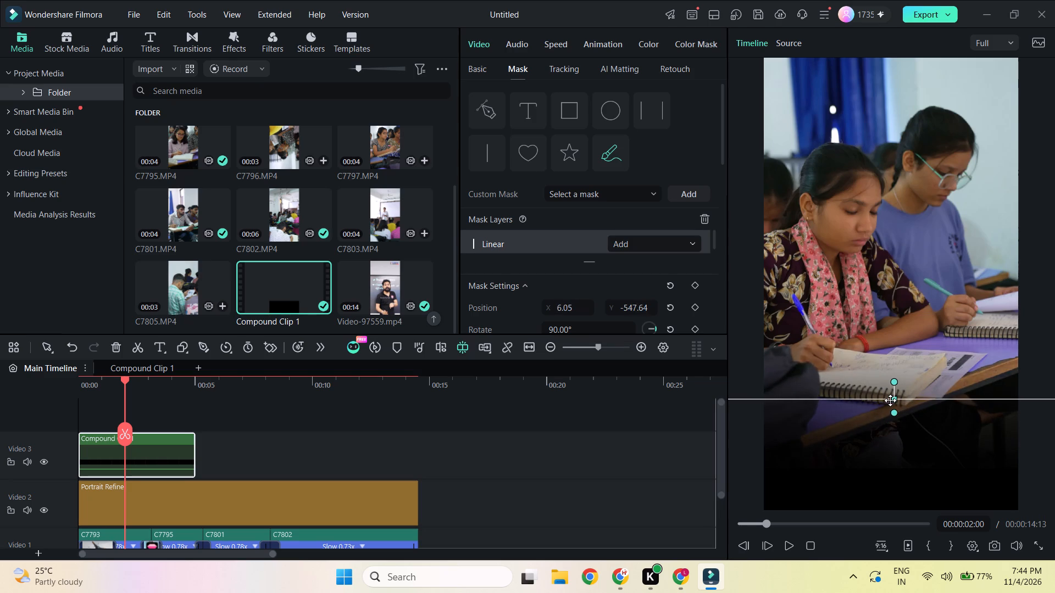
drag(890, 400, 892, 397)
click(637, 453)
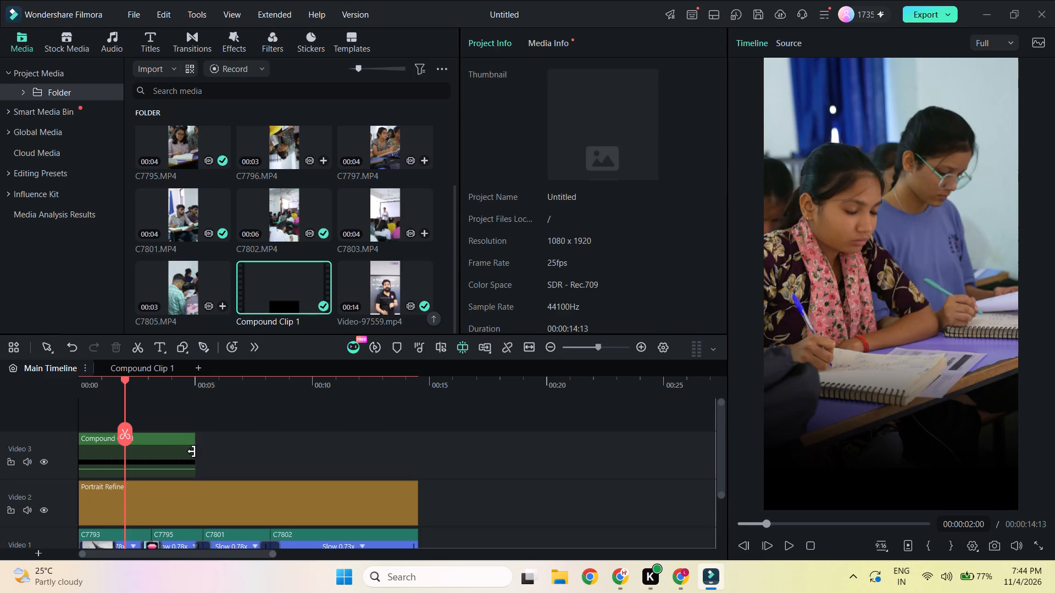
Extend the compound clip on Video 3 to the end of the Portrait Refine clip.
drag(191, 451, 418, 489)
click(520, 473)
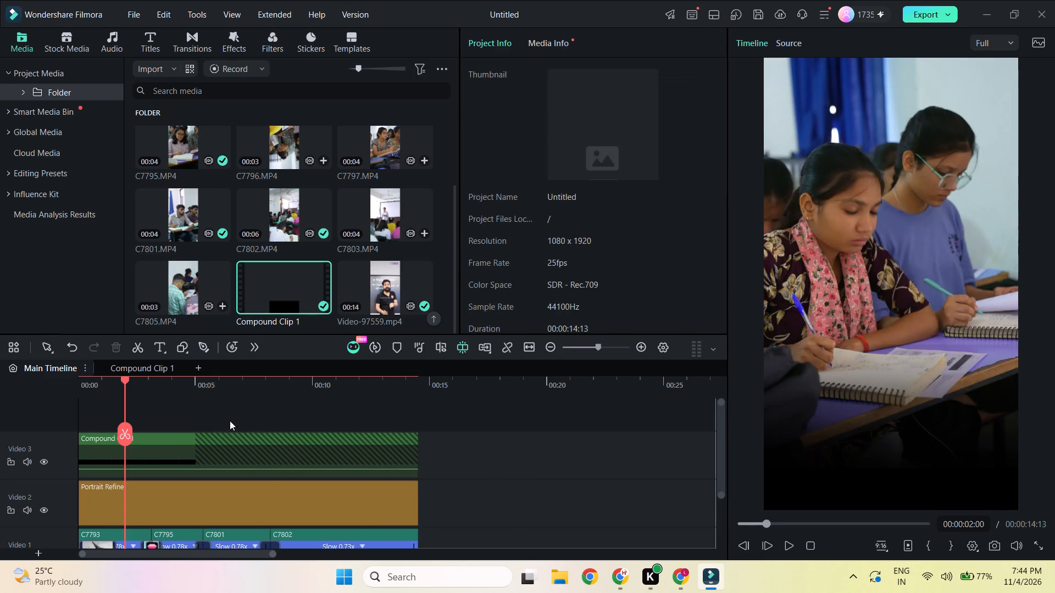
Play the video from the start through to its end to review the black fade across all clips.
drag(125, 384, 22, 385)
key(space)
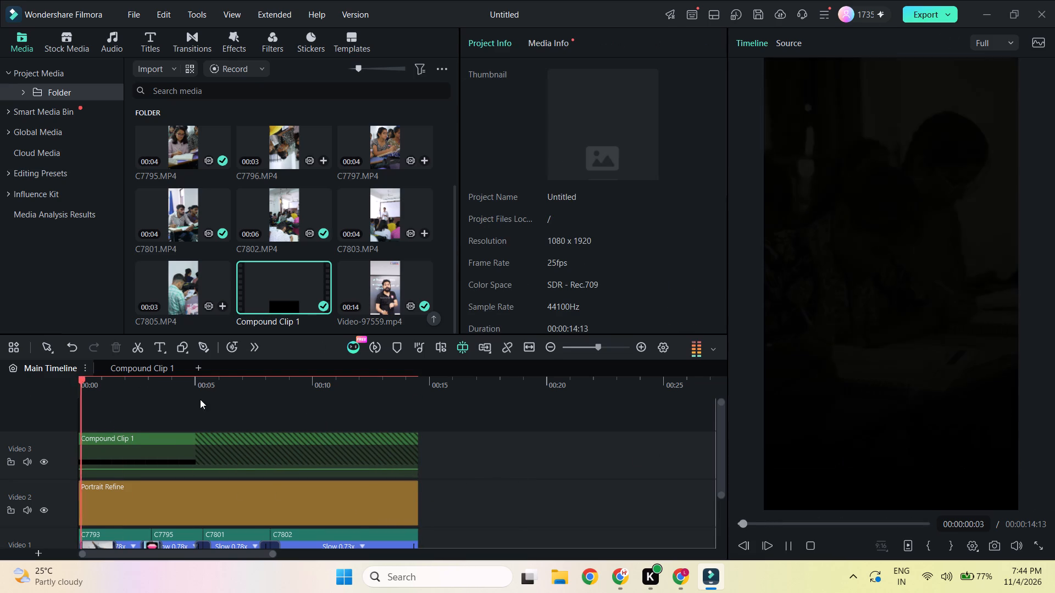
click(192, 379)
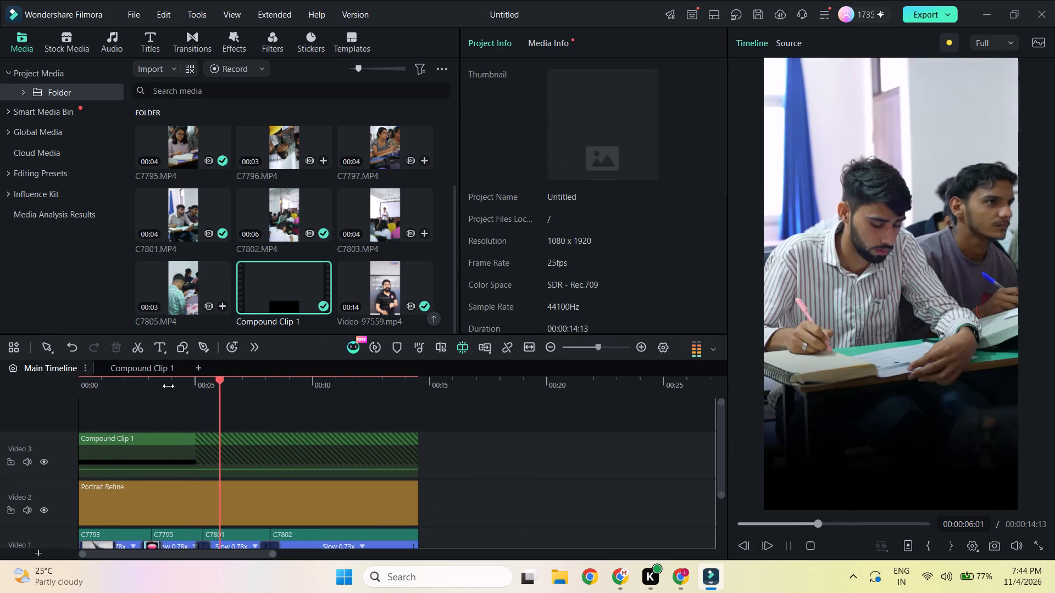
key(space)
drag(241, 382, 31, 403)
key(space)
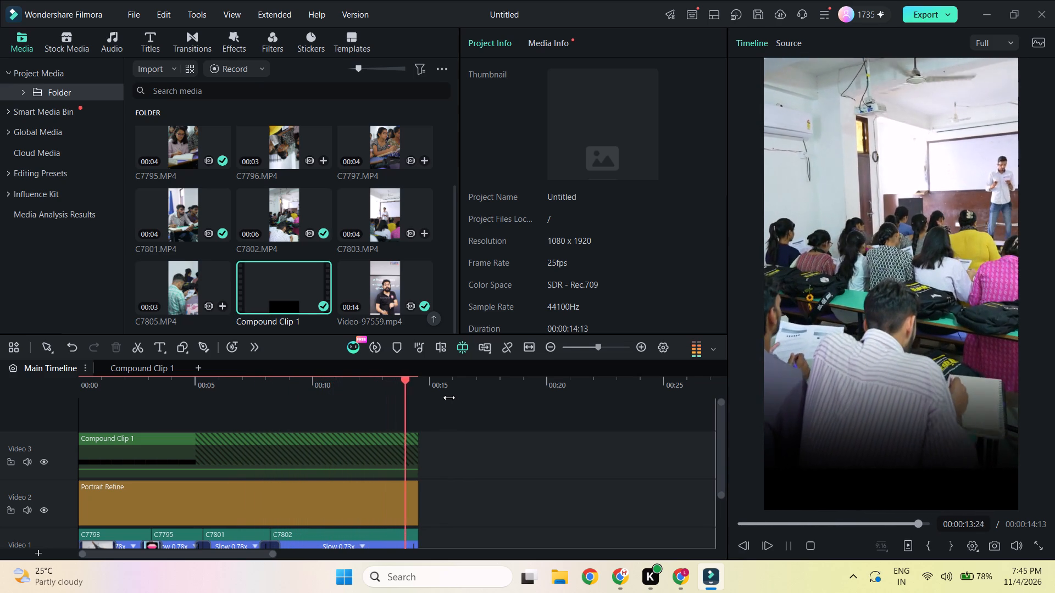
drag(421, 384, 334, 406)
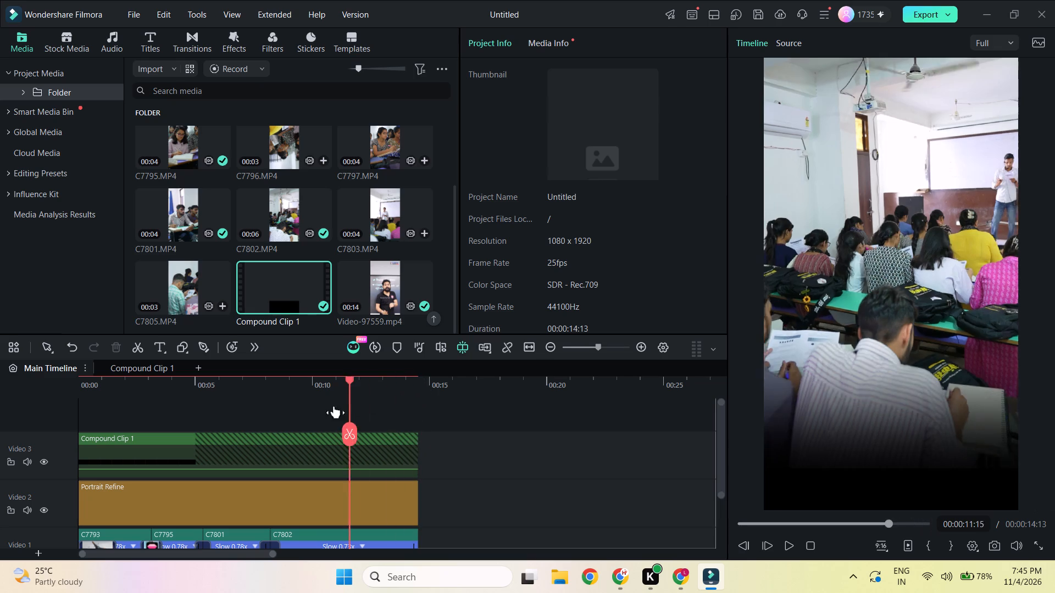
drag(334, 406, 199, 415)
Browse the media folder and preview source clips C7794 and C7802 for suitable footage.
scroll(173, 232, up, 3)
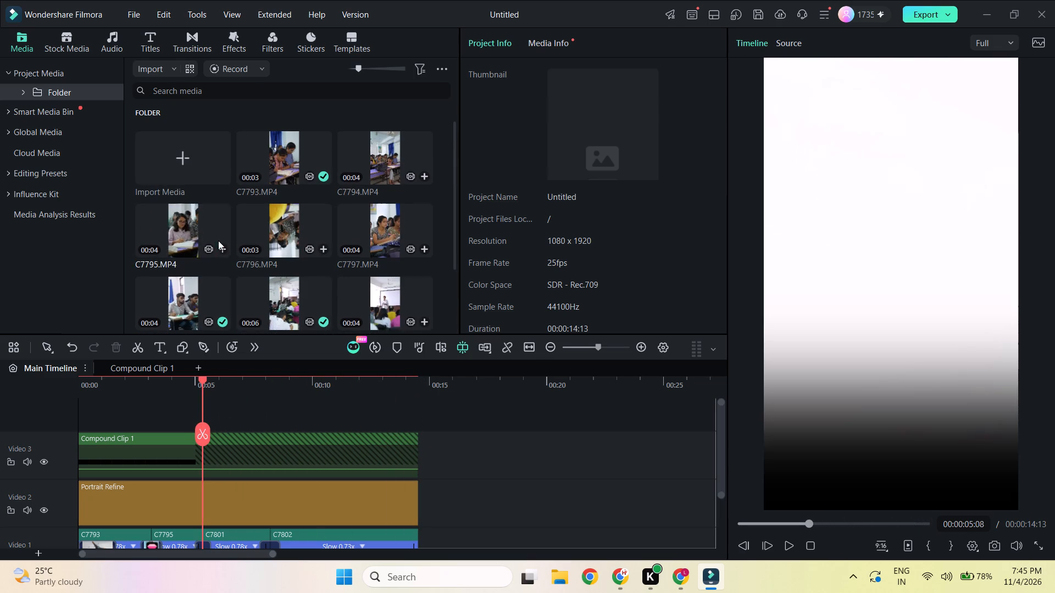
click(392, 158)
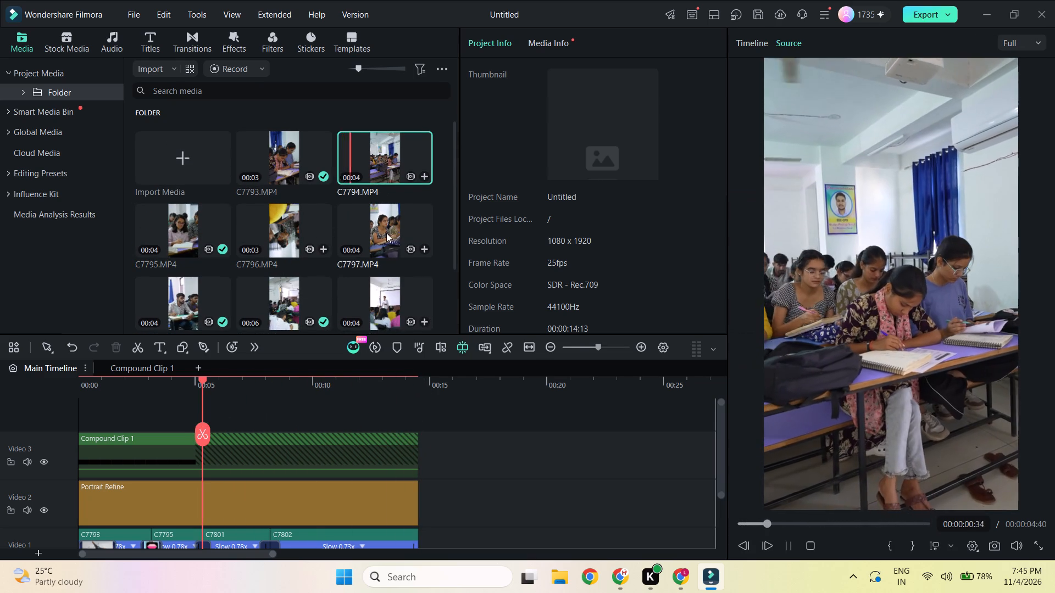
scroll(386, 233, down, 2)
key(space)
click(281, 216)
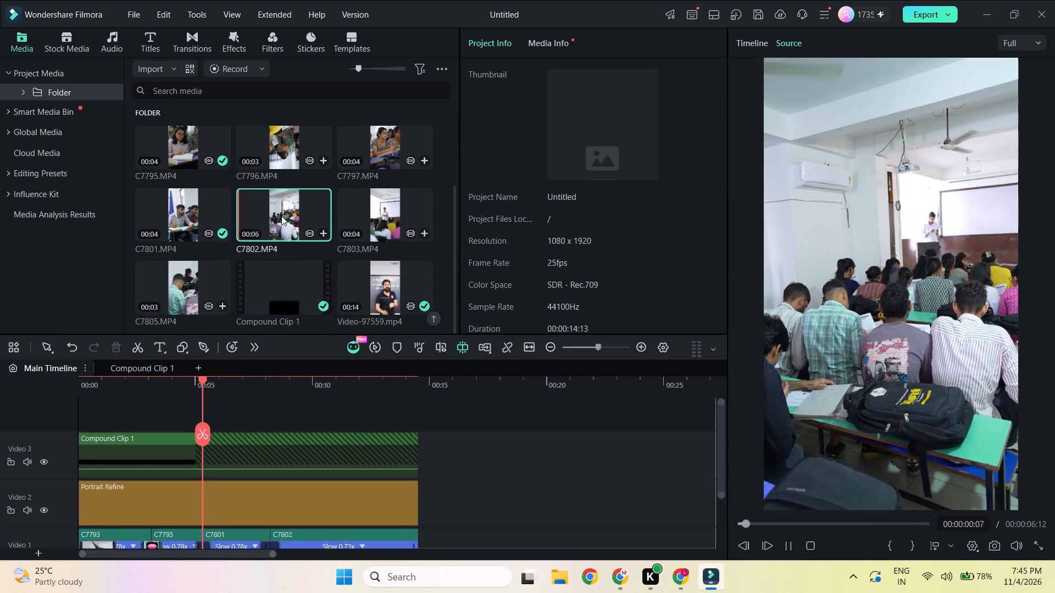
key(space)
scroll(285, 259, down, 2)
scroll(314, 303, down, 1)
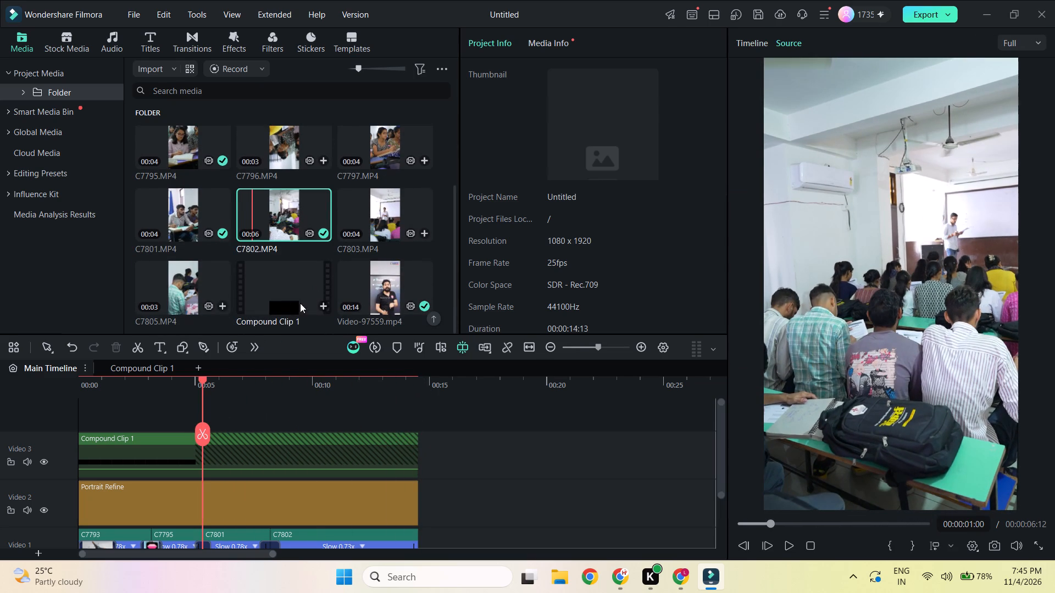
scroll(278, 301, up, 1)
Import the clip C7973 from the Video folder on the D: drive into the project media.
click(182, 169)
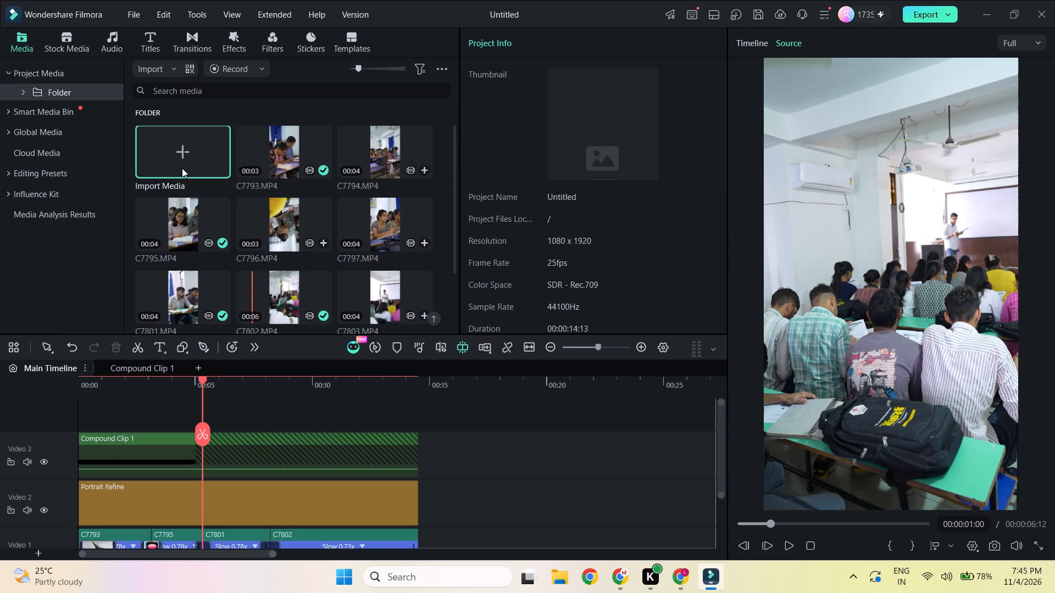
scroll(619, 255, down, 3)
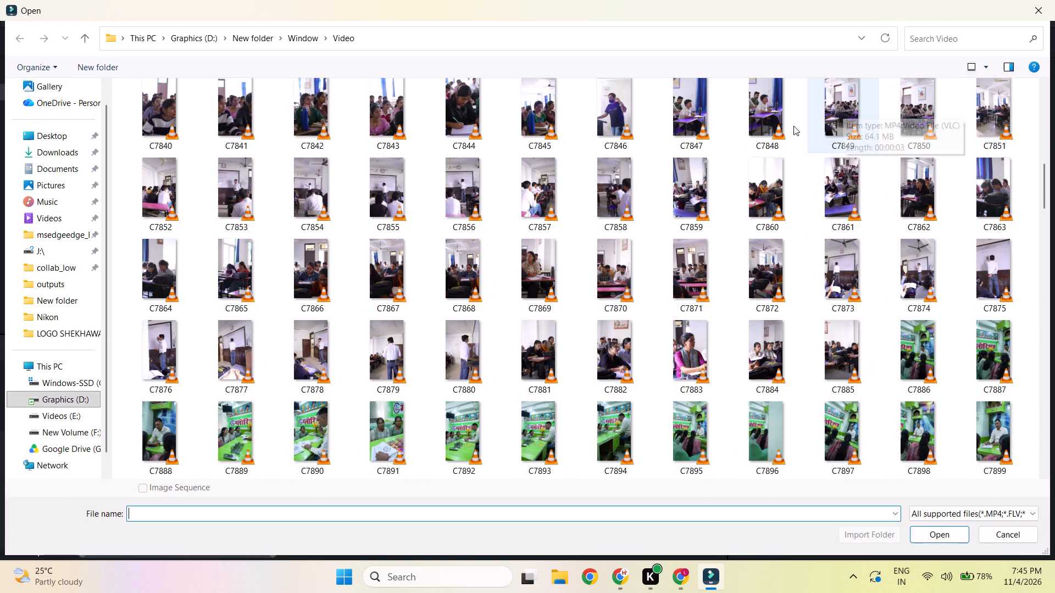
scroll(421, 180, down, 2)
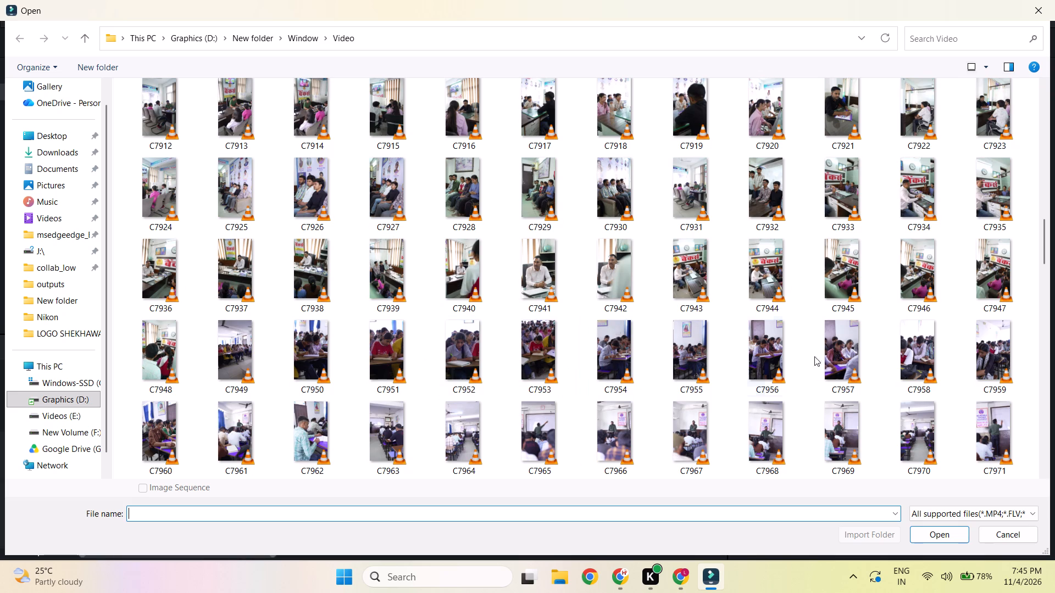
scroll(717, 353, down, 1)
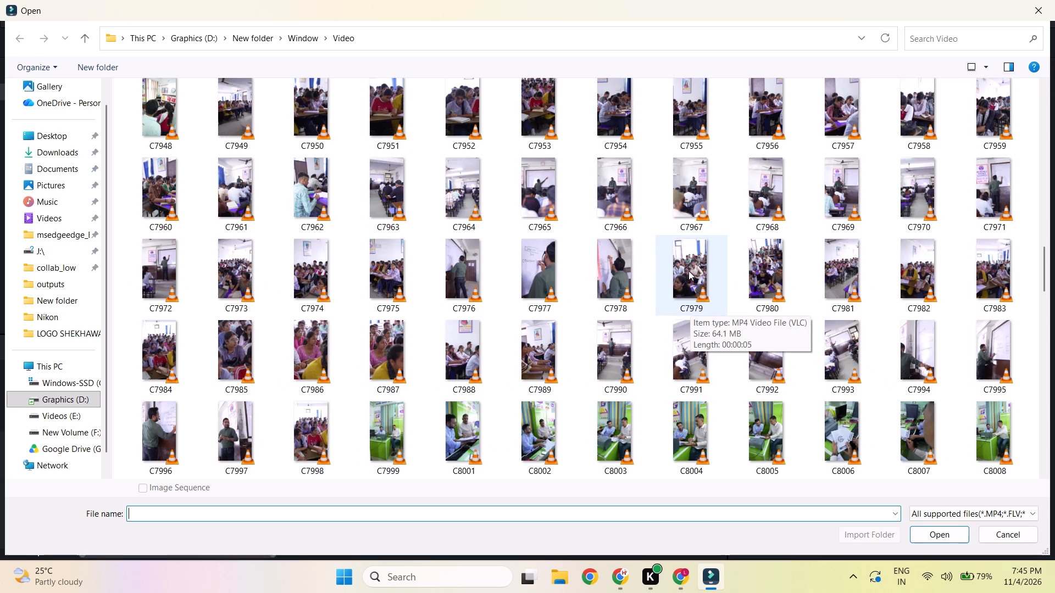
click(237, 265)
click(934, 539)
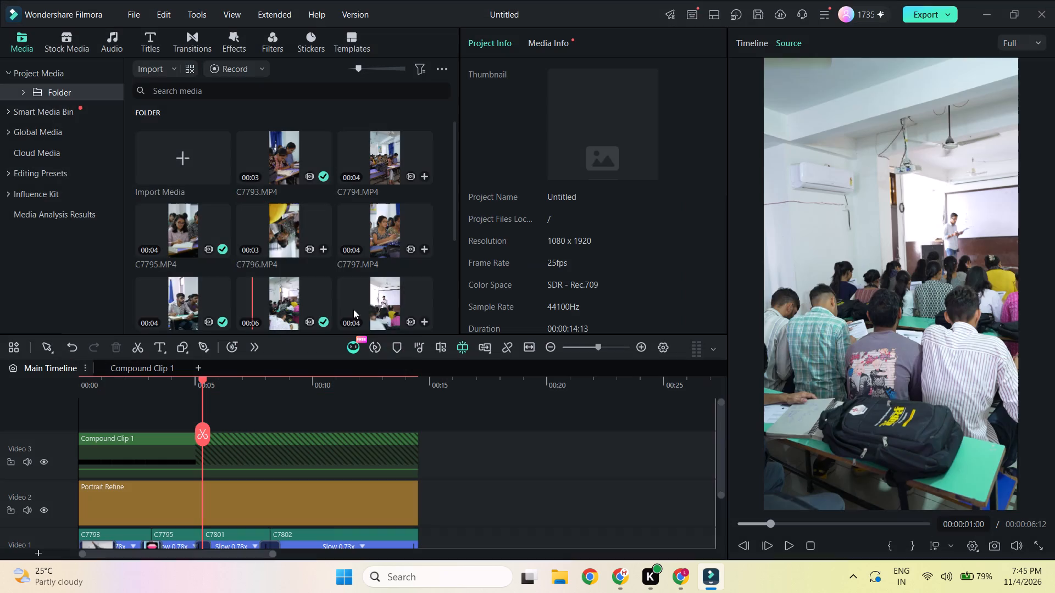
Preview C7973 and place it on the Video 2 track beyond the end of the Portrait Refine clip.
scroll(349, 265, down, 4)
click(282, 222)
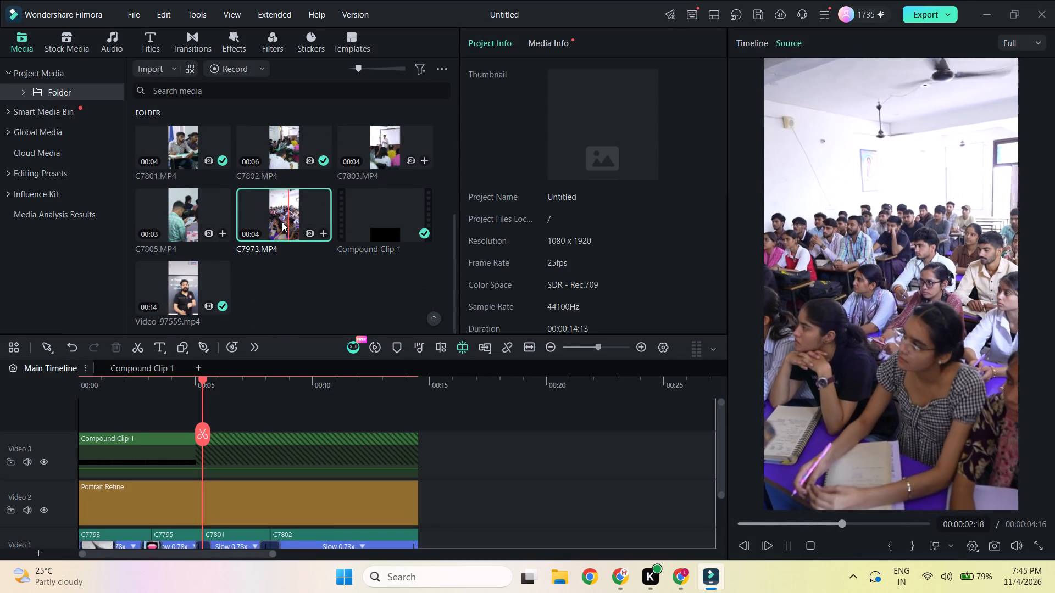
drag(281, 227, 469, 512)
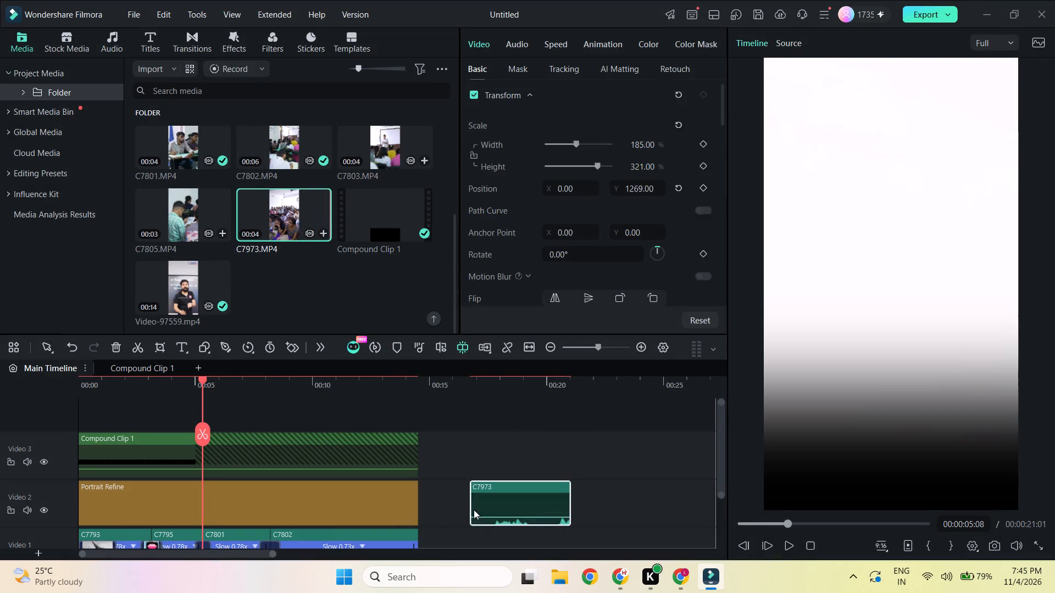
Trim the end of C7802 on Video 1, and shorten it further to about 12 seconds on the timeline by raising its speed to 0.83x.
scroll(473, 505, down, 3)
drag(414, 468, 374, 482)
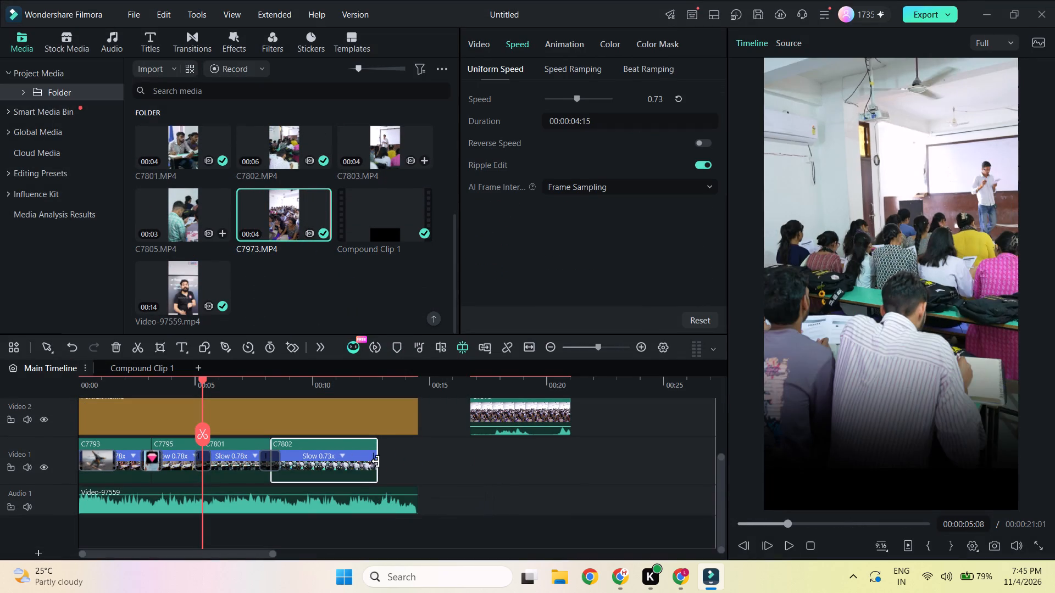
drag(376, 457, 363, 471)
Move C7973 from Video 2 to Video 1, just after C7802.
drag(513, 406, 424, 463)
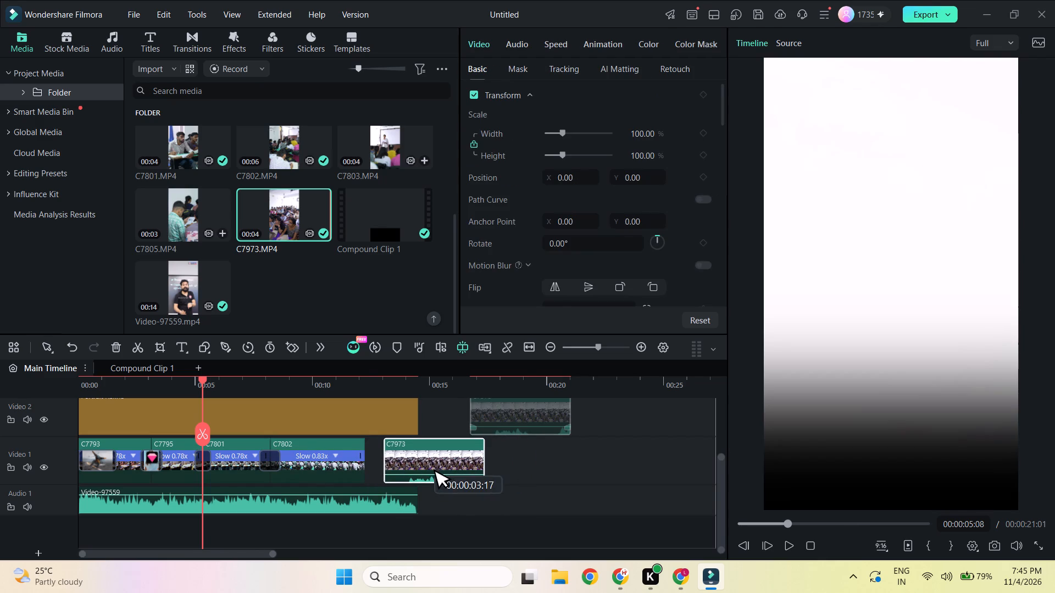
drag(424, 463, 412, 465)
Move C7802 on Video 1 to just after C7973, starting at about 17 seconds.
drag(272, 463, 260, 469)
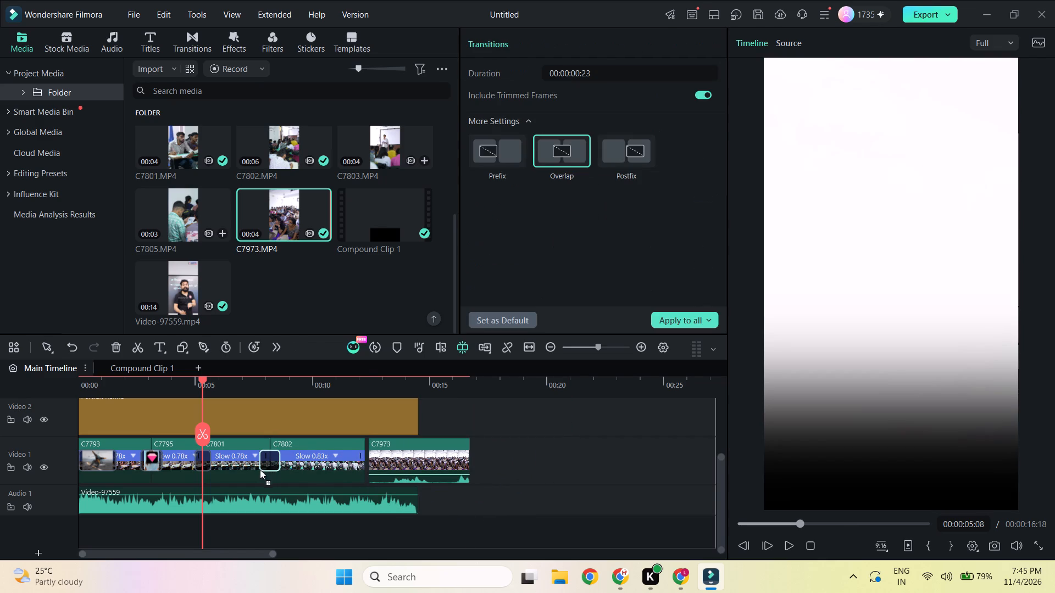
drag(260, 469, 257, 470)
drag(298, 469, 502, 473)
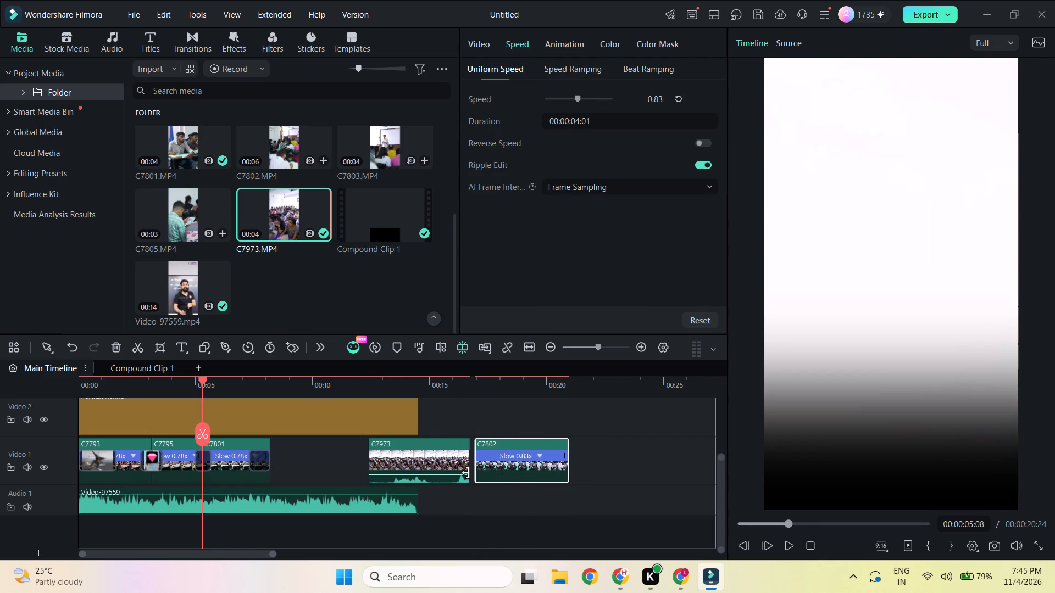
Trim both ends of C7973 to about 2.7 seconds and close the gap so it directly follows C7801.
drag(373, 461, 393, 472)
drag(467, 465, 448, 475)
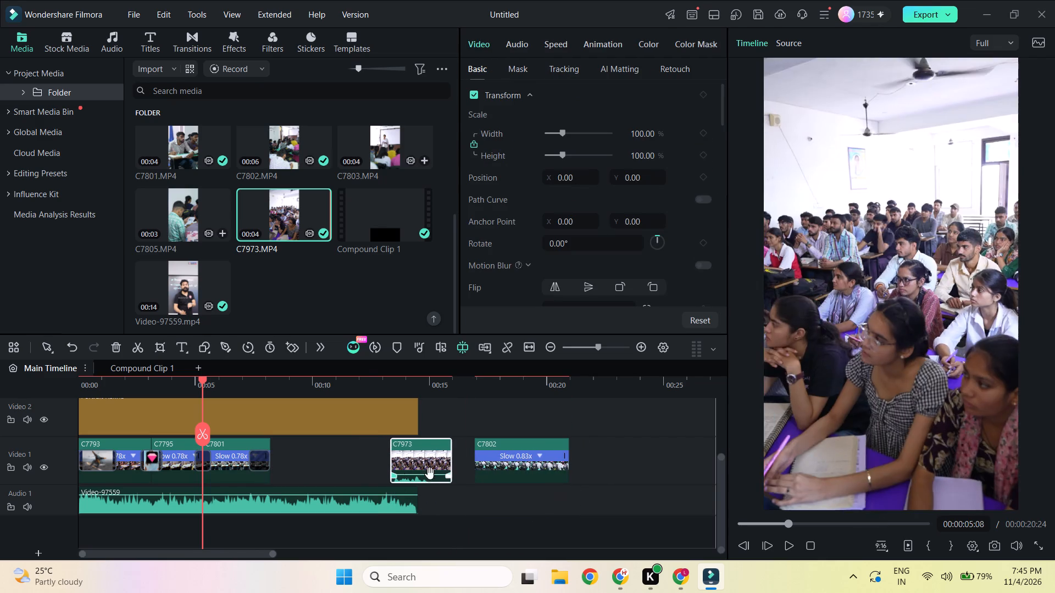
click(387, 463)
click(382, 447)
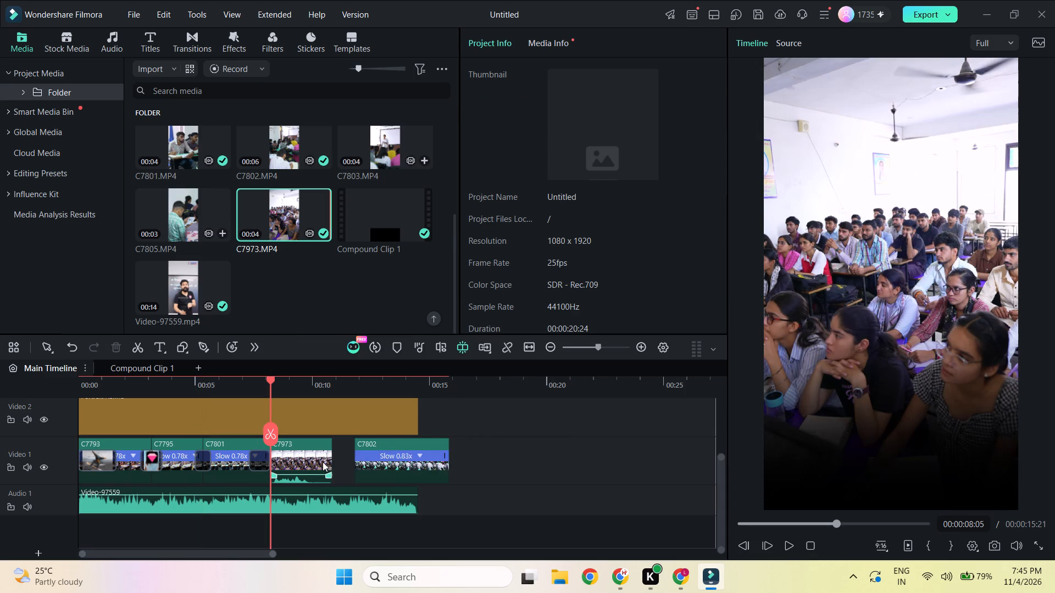
Detach the audio from C7973 and delete it from the Audio 2 track.
click(316, 463)
right_click(316, 463)
click(355, 341)
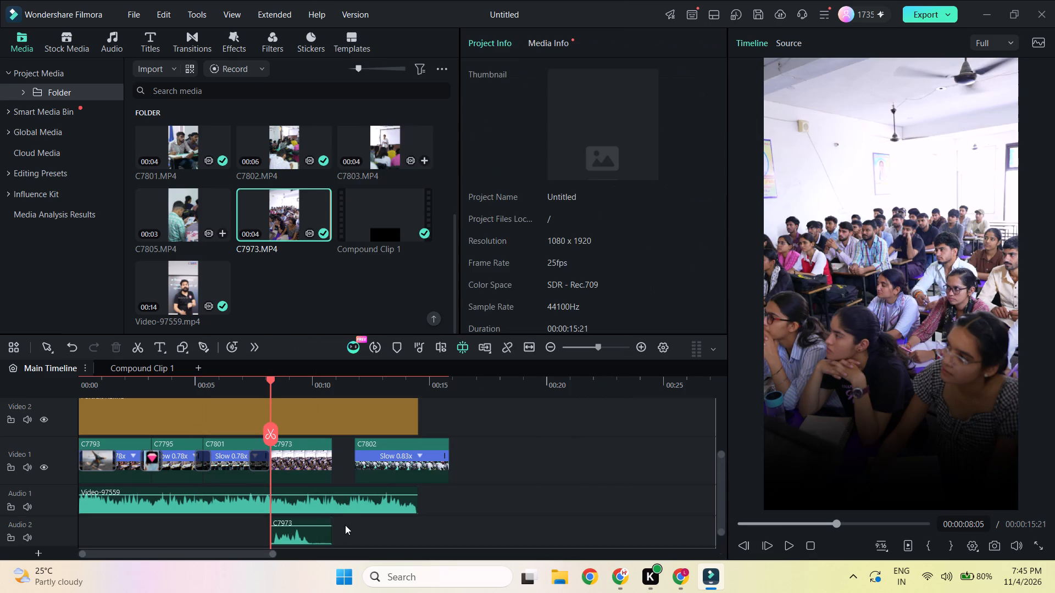
click(306, 536)
key(Delete)
Place C7802 directly after C7973 and raise its speed to 0.92x so it ends with the audio.
key(space)
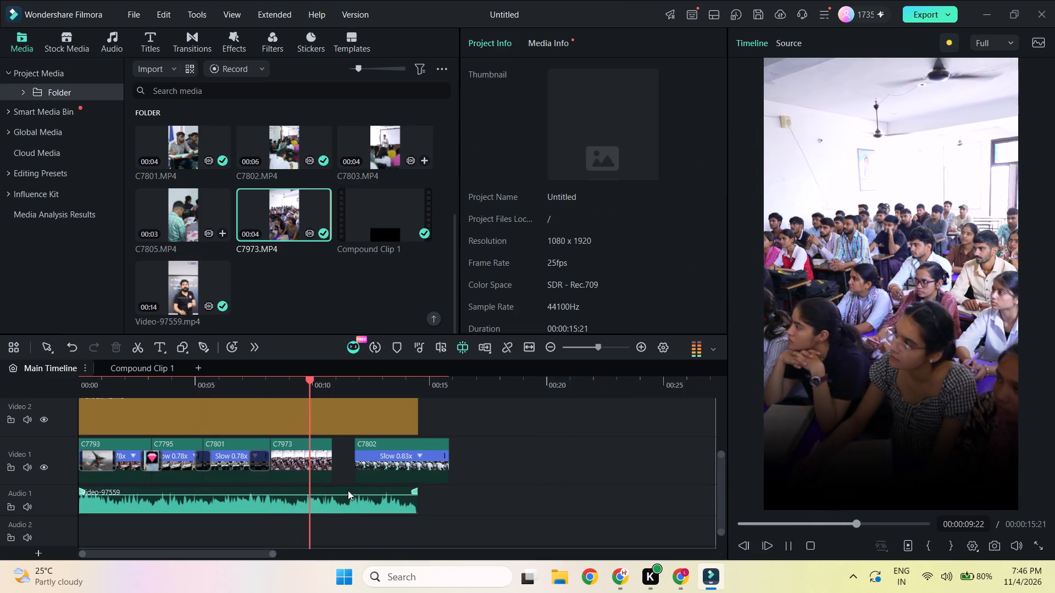
key(space)
drag(384, 474, 359, 478)
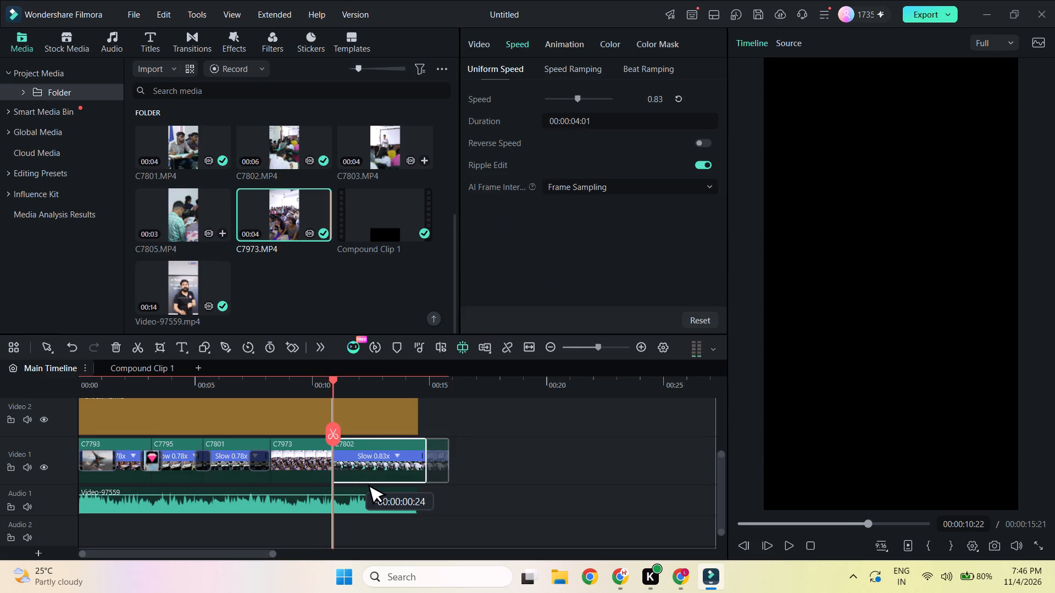
drag(359, 478, 363, 480)
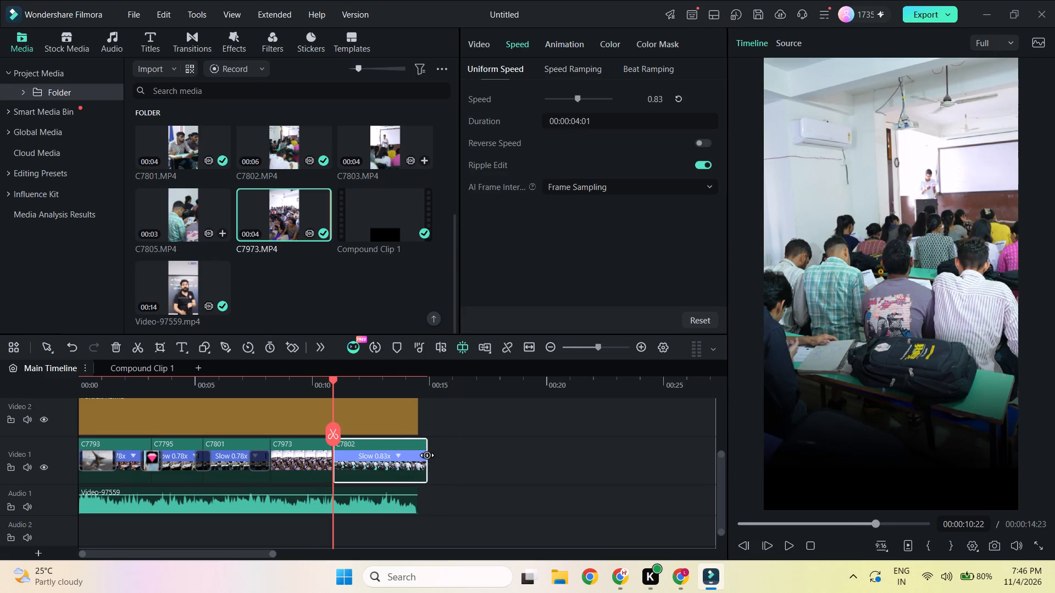
drag(425, 456, 417, 474)
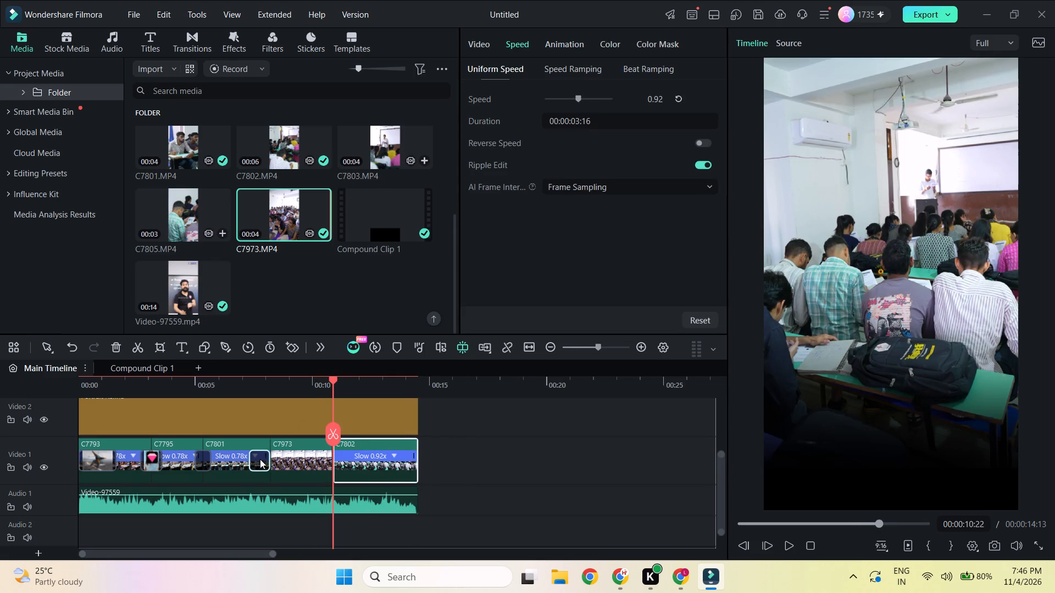
Shift the transition at the end of C7801 to overlap the cut with C7973.
drag(259, 464, 266, 470)
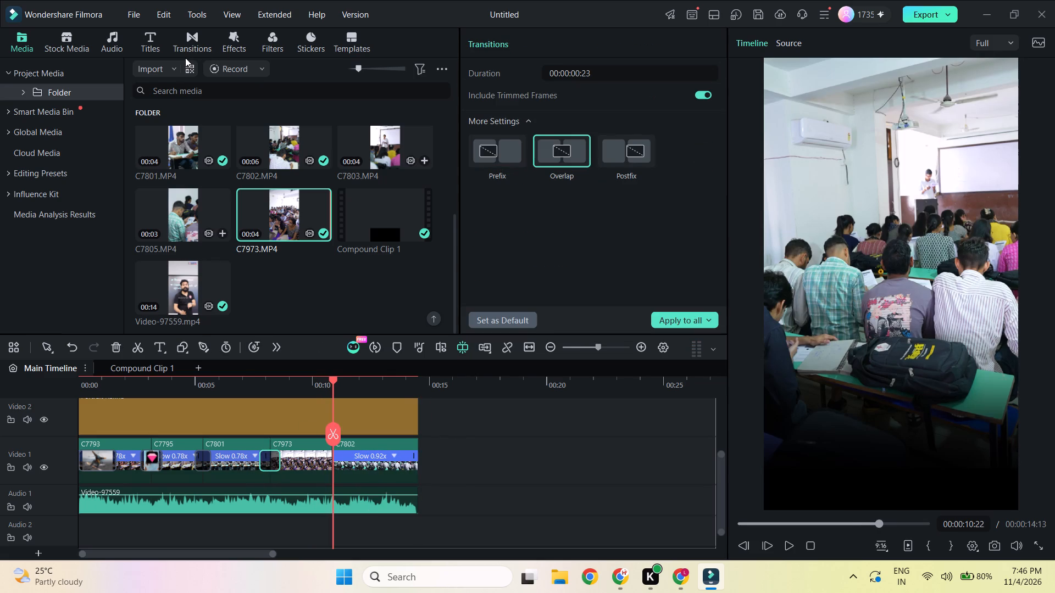
Add the downloaded Heart Dissolve Blur transition at the cut between C7973 and C7802.
click(191, 43)
scroll(244, 265, down, 2)
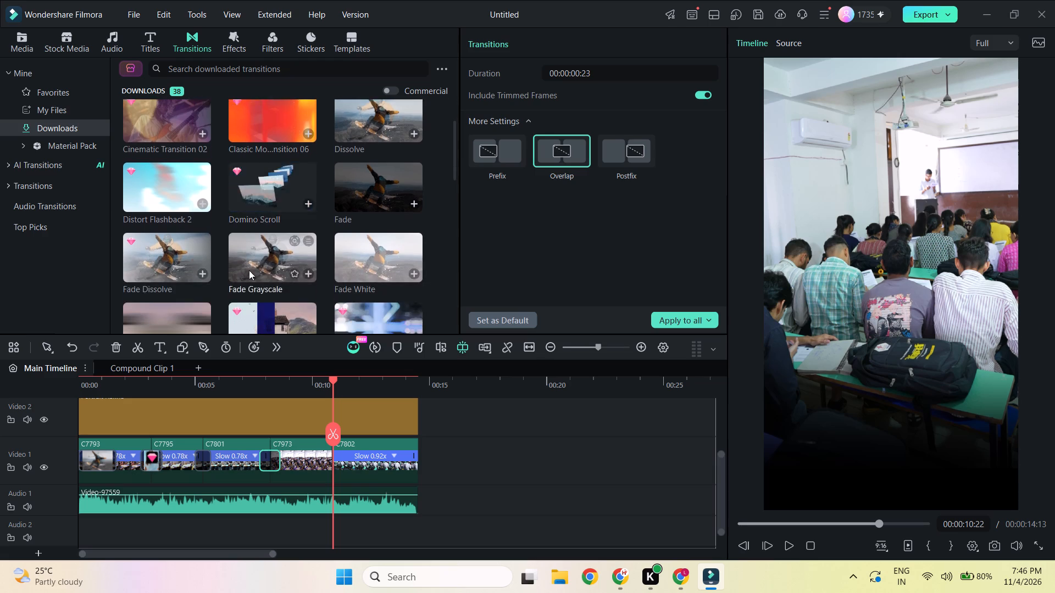
scroll(249, 270, down, 2)
scroll(350, 216, down, 1)
drag(370, 214, 343, 417)
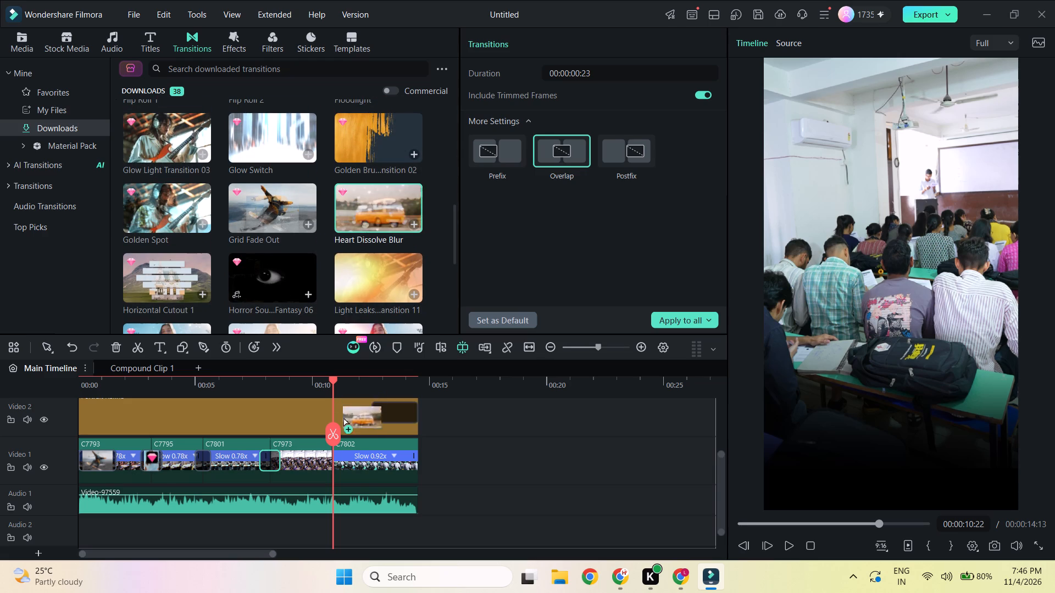
drag(343, 417, 334, 467)
click(334, 467)
drag(352, 463, 330, 465)
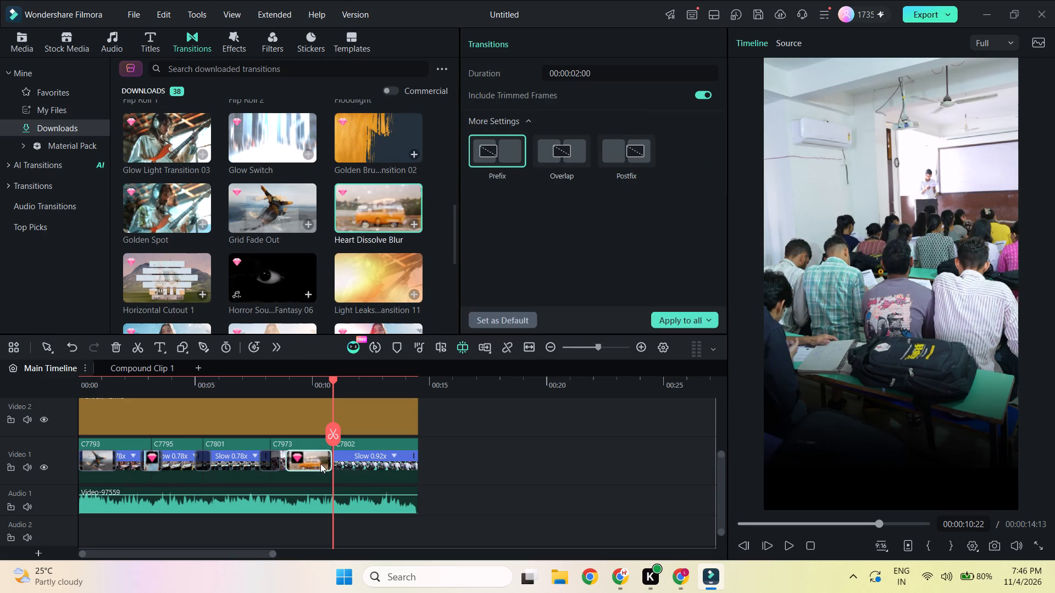
drag(314, 461, 329, 470)
Stretch the end of C7802 to match the Video 2 clip's end, at 0.91x speed.
ctrl+scroll(355, 477, up, 7)
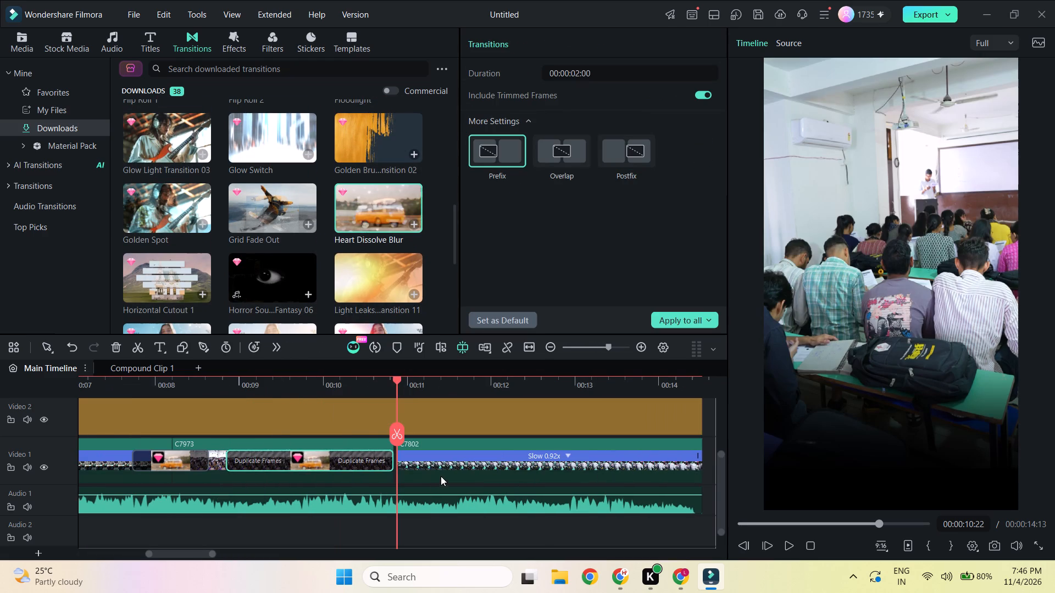
drag(440, 476, 437, 486)
ctrl+scroll(463, 473, down, 2)
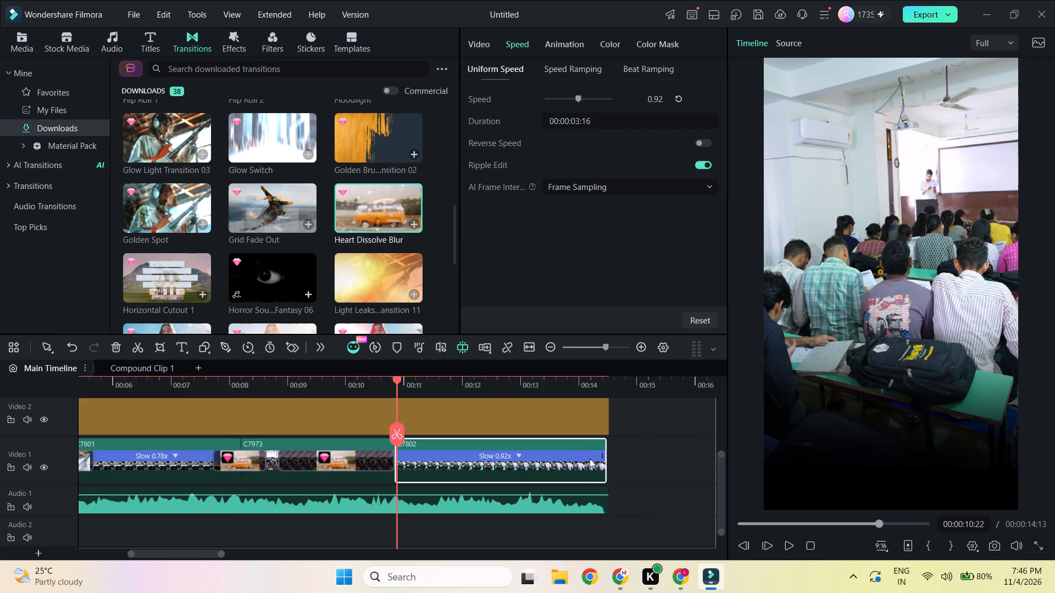
drag(605, 458, 610, 467)
Shorten the Heart Dissolve Blur before C7802 to 17 frames and make it overlap the cut.
drag(338, 463, 367, 470)
drag(338, 458, 375, 494)
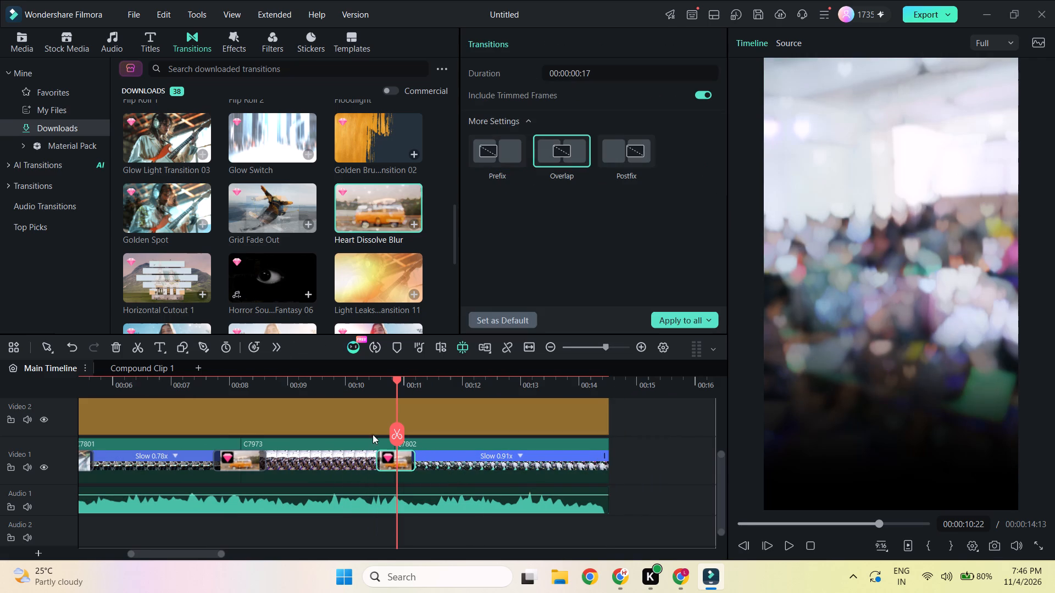
Play the sequence from the start and replace the transition between C7795 and C7801 with Heart Dissolve Blur.
click(366, 382)
drag(368, 378, 2, 412)
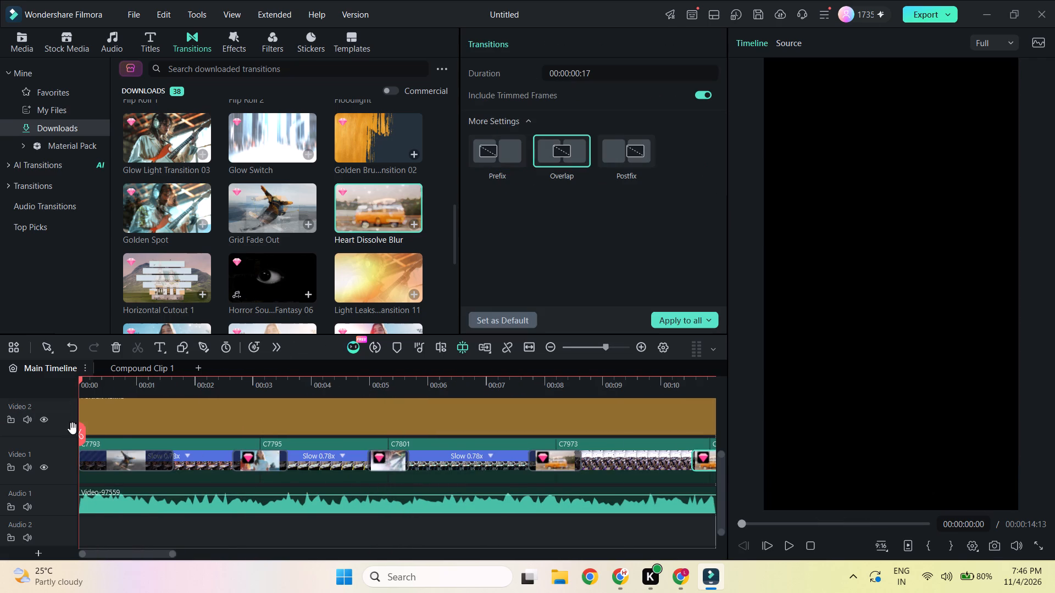
ctrl+scroll(85, 426, down, 3)
key(space)
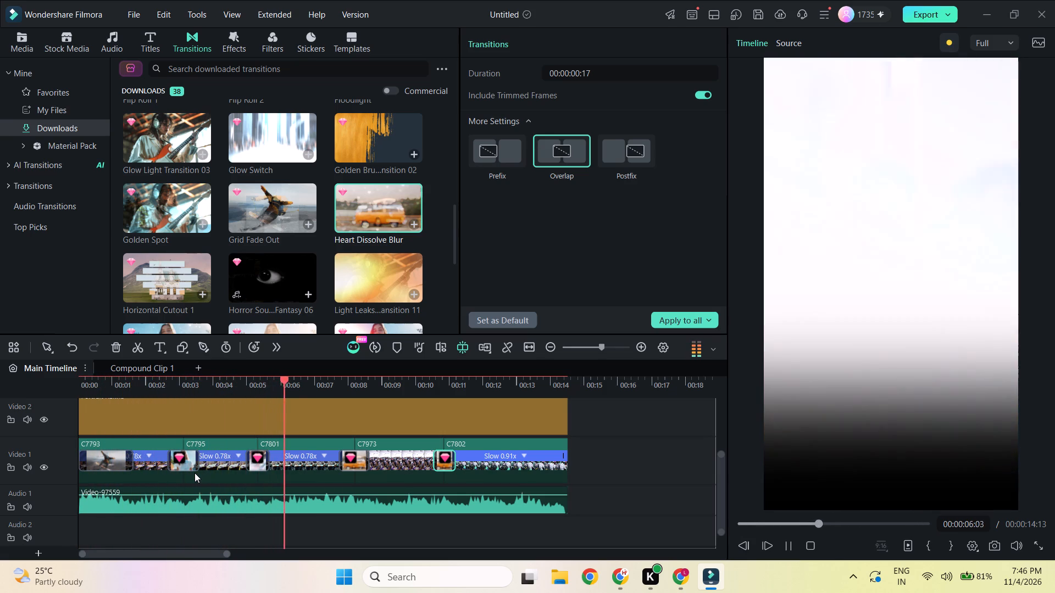
key(space)
drag(381, 210, 264, 462)
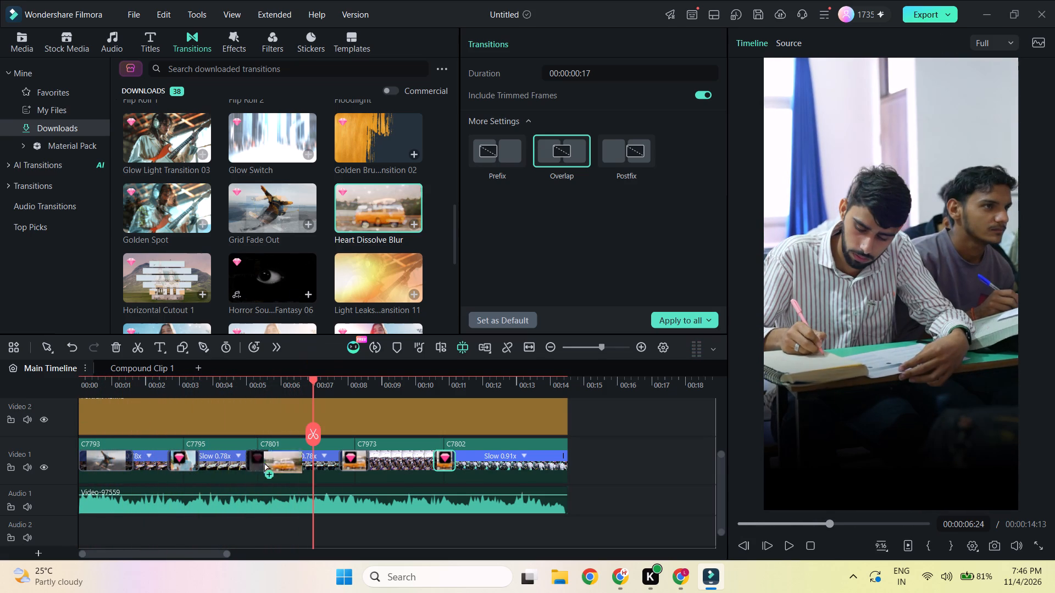
drag(264, 462, 256, 471)
click(241, 391)
key(space)
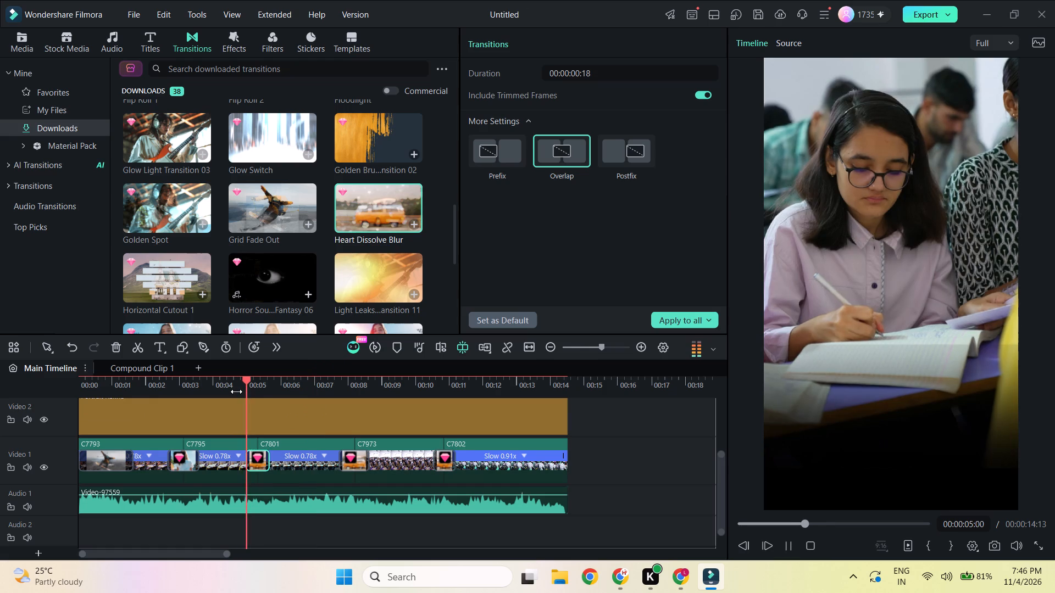
key(space)
Render the timeline preview for smooth playback.
key(Return)
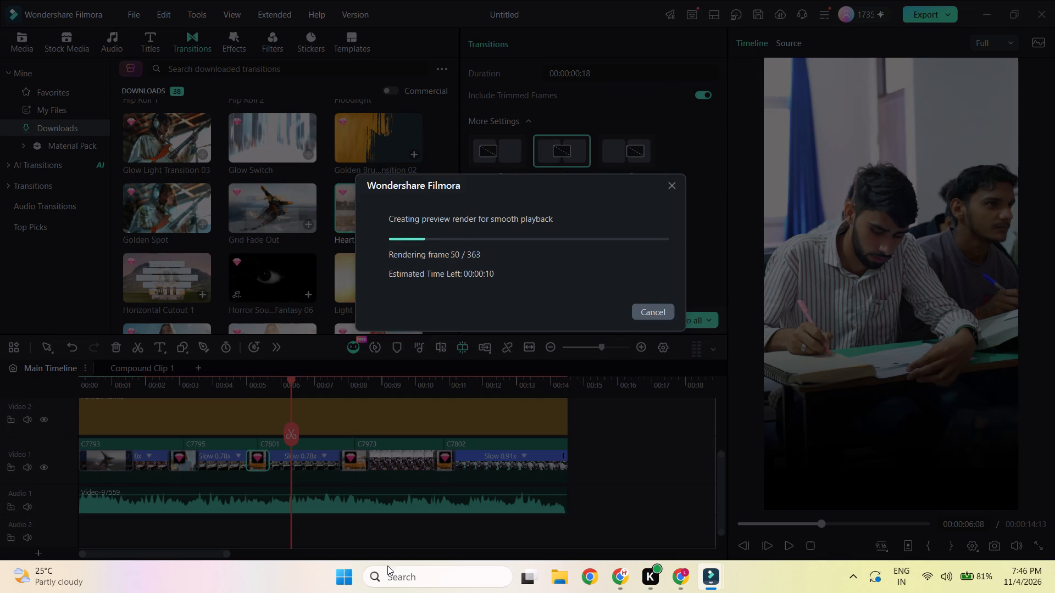
Launch CorelDRAW 2021 and open the recent document BANK.cdr.
click(347, 575)
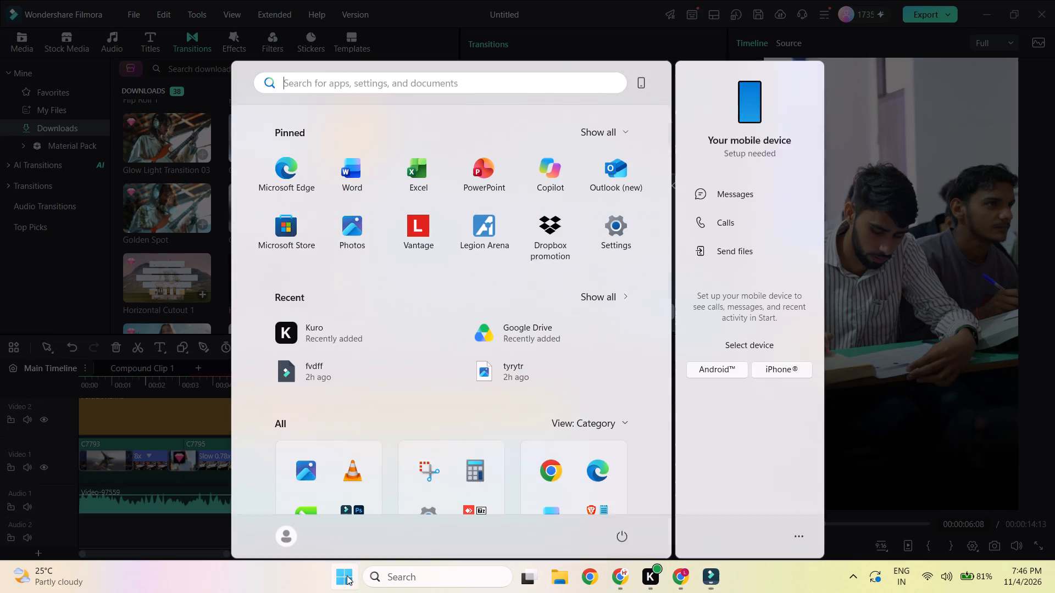
click(301, 497)
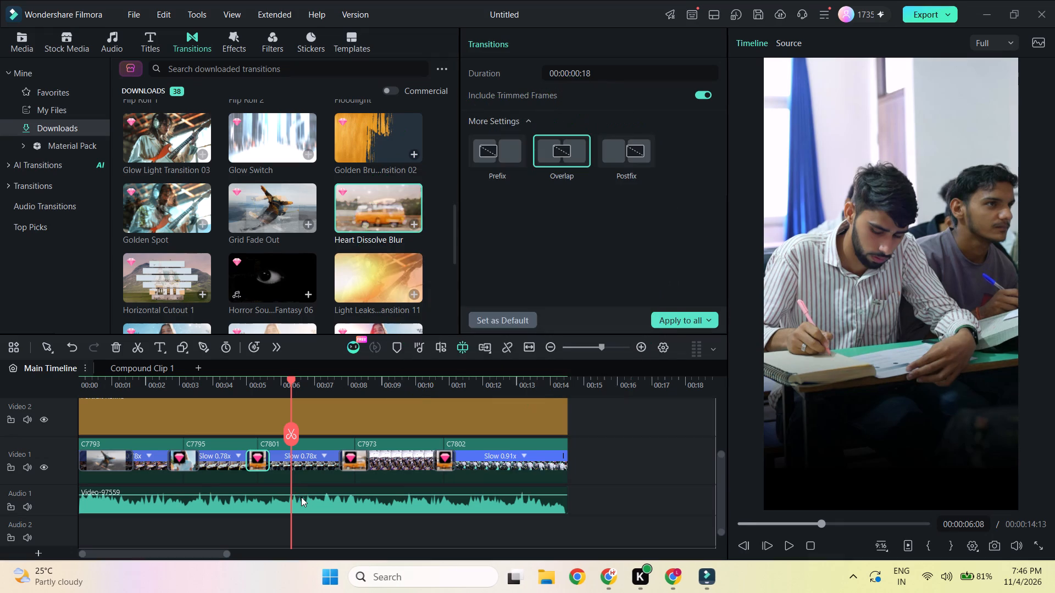
click(613, 317)
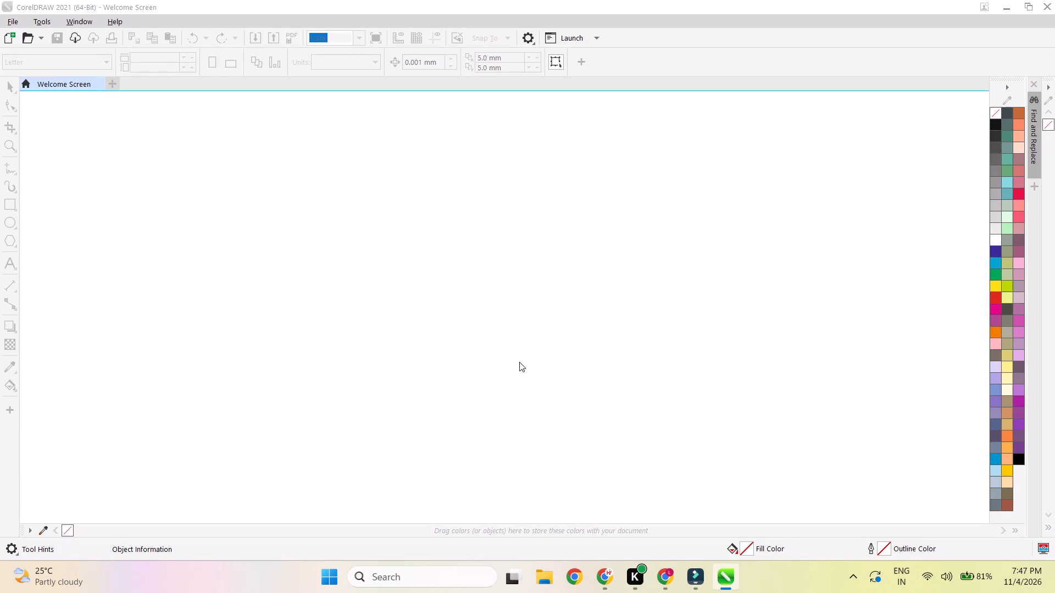
click(207, 127)
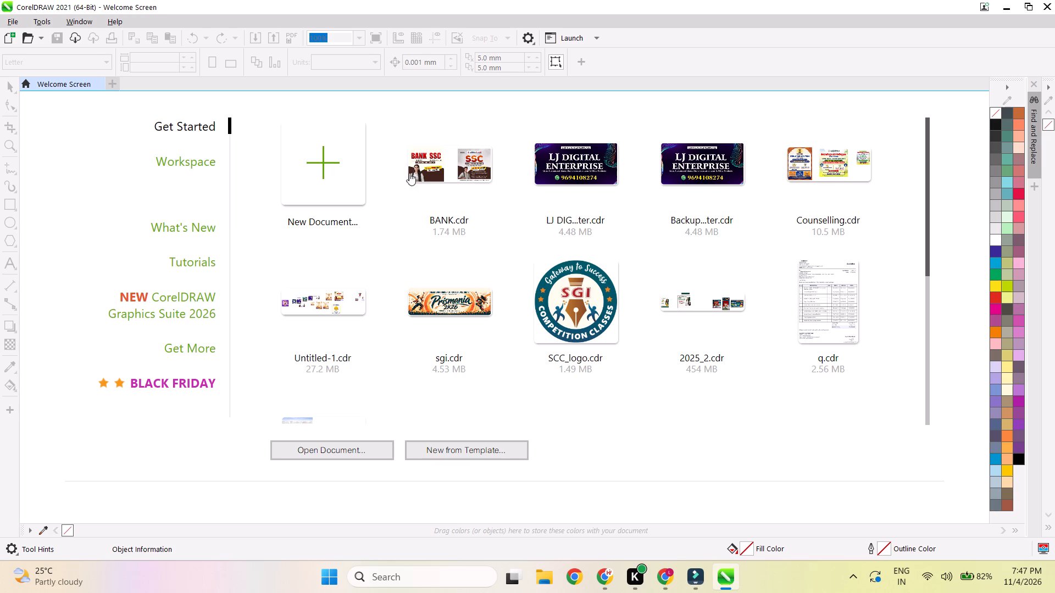
double_click(426, 166)
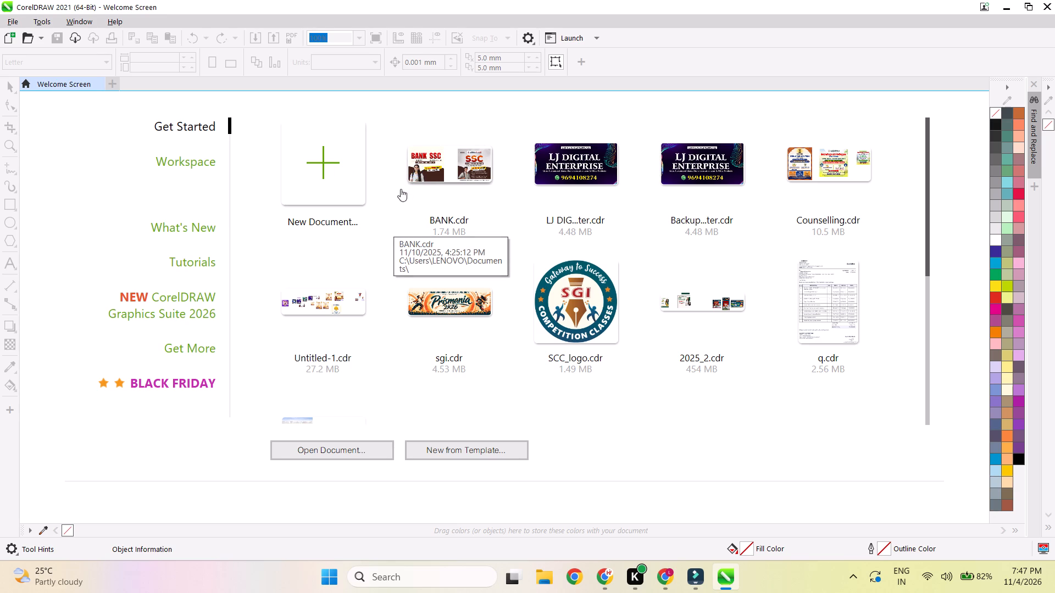
Examine the BANK SSC Foundation Batch poster and the SSC reference poster beside it.
scroll(659, 269, down, 2)
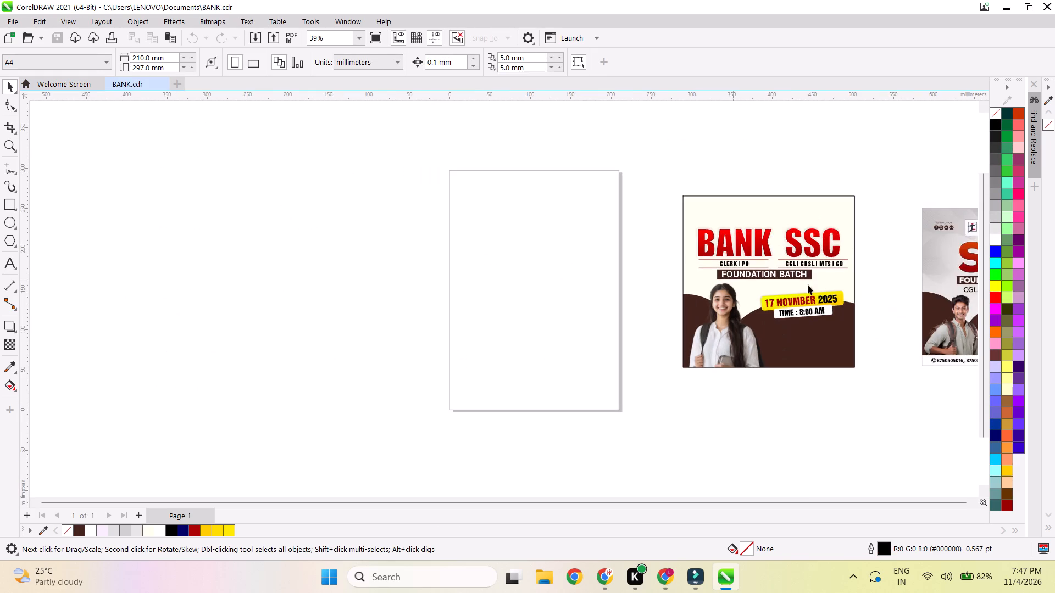
scroll(882, 270, up, 6)
scroll(782, 252, up, 2)
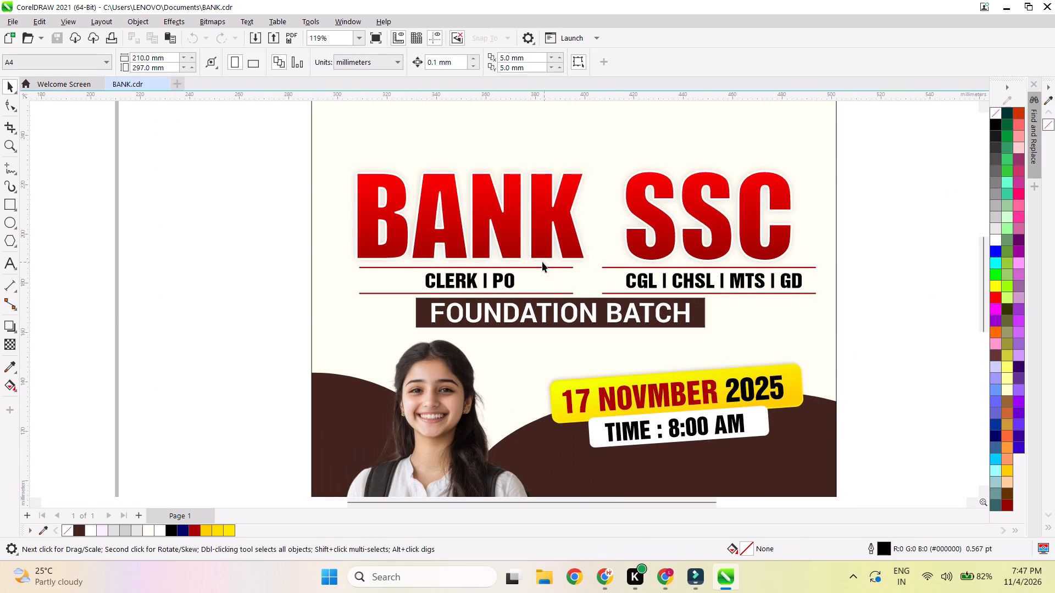
scroll(542, 262, down, 1)
scroll(596, 329, up, 1)
scroll(546, 290, down, 6)
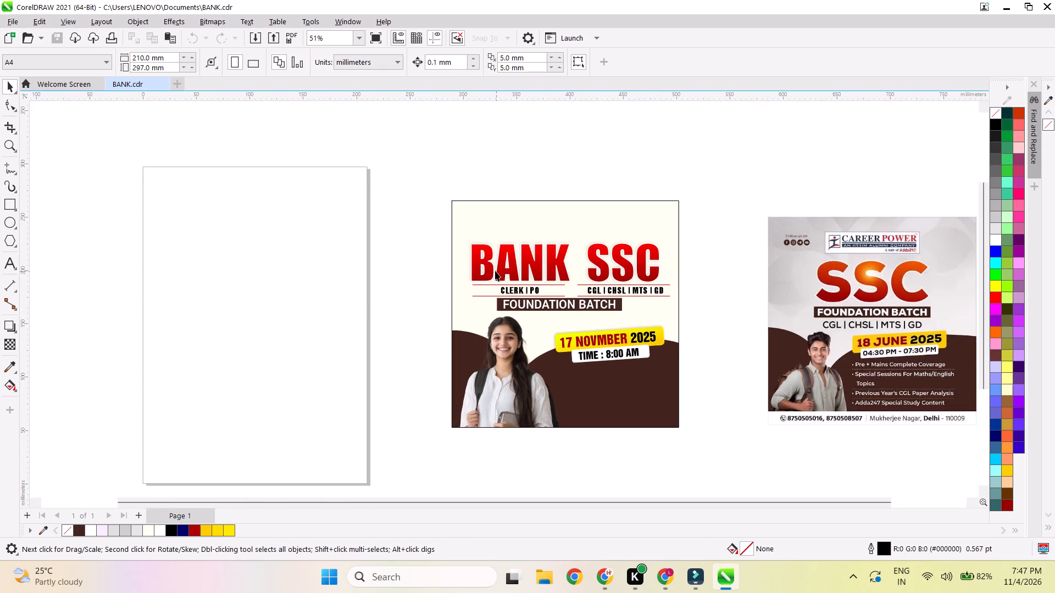
scroll(495, 271, up, 4)
scroll(562, 264, down, 5)
Start an import and look through the Screenshots, Downloads, Music and Videos folders and the E: and F: drives for the image.
right_click(62, 232)
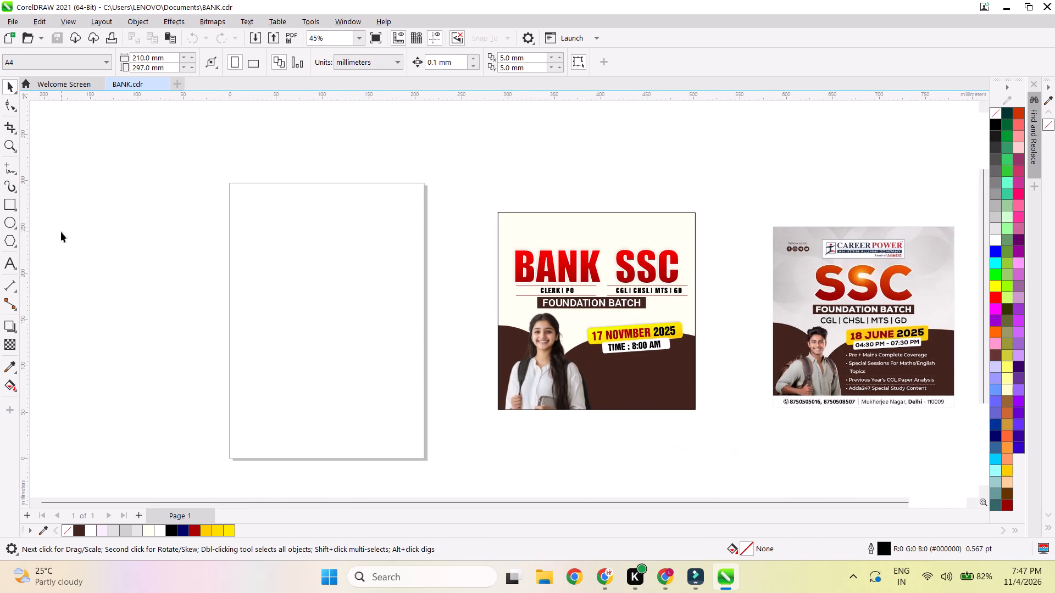
click(110, 304)
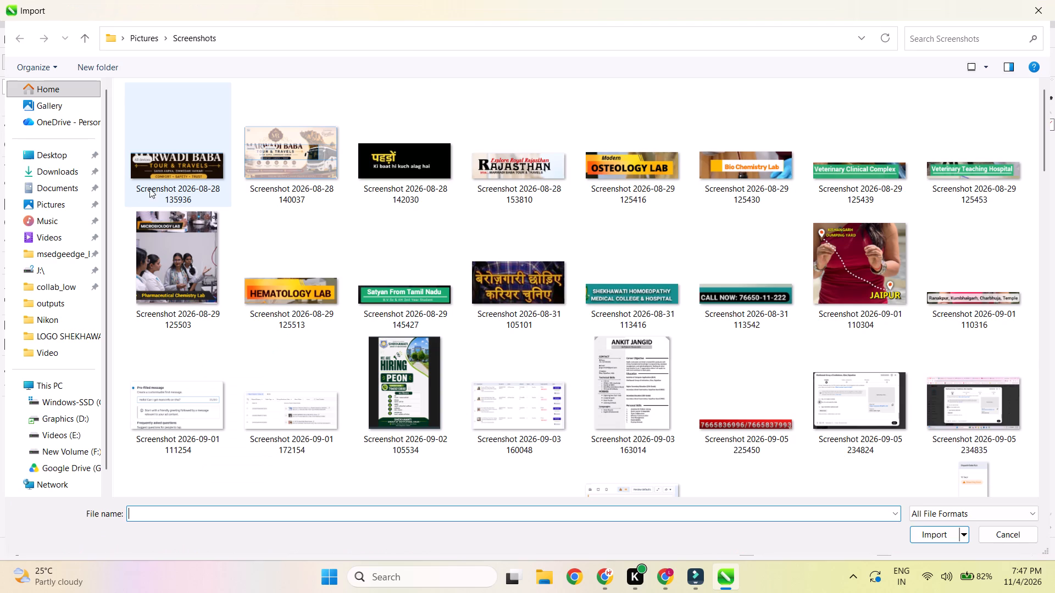
scroll(402, 258, down, 2)
scroll(404, 270, up, 4)
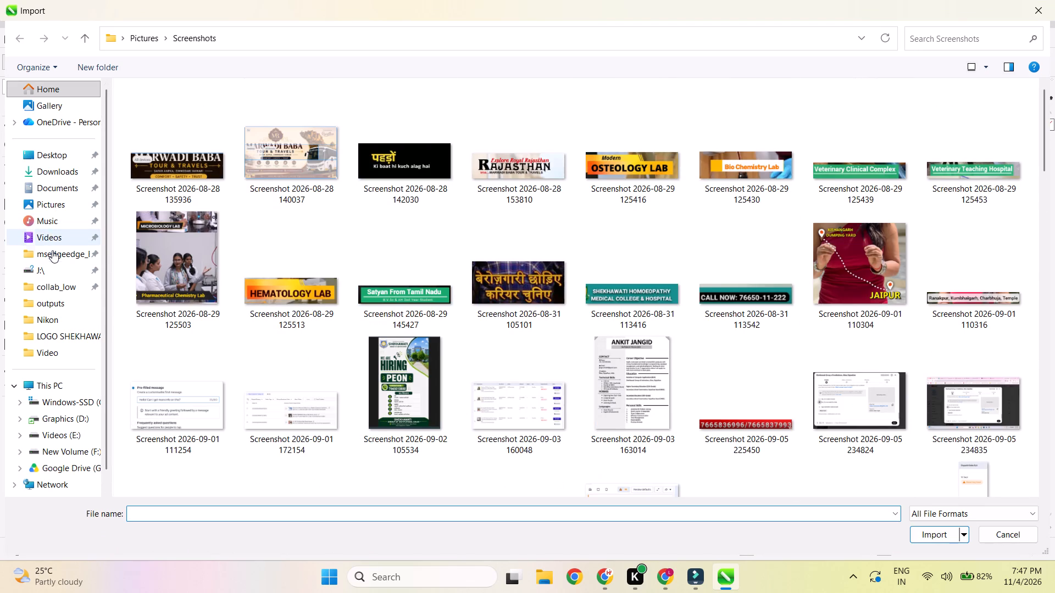
scroll(382, 294, down, 1)
scroll(439, 297, down, 3)
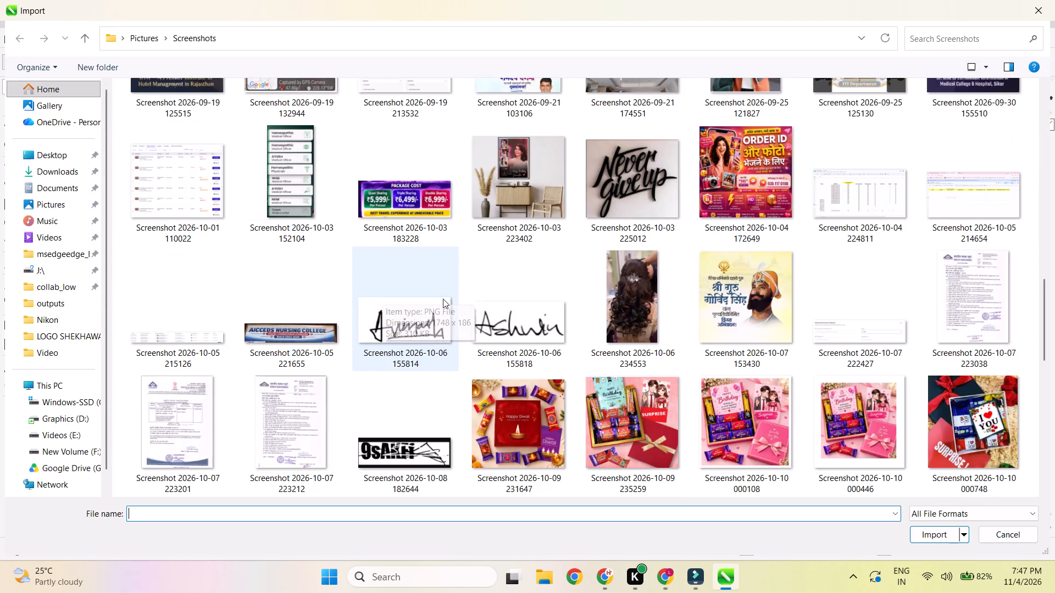
scroll(416, 311, up, 5)
click(57, 177)
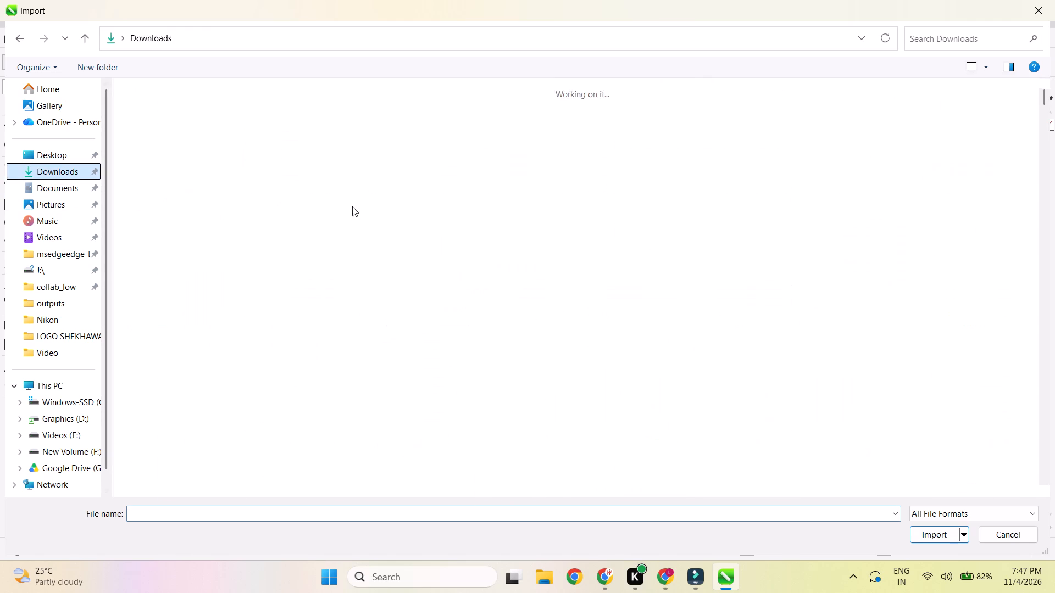
scroll(406, 213, down, 7)
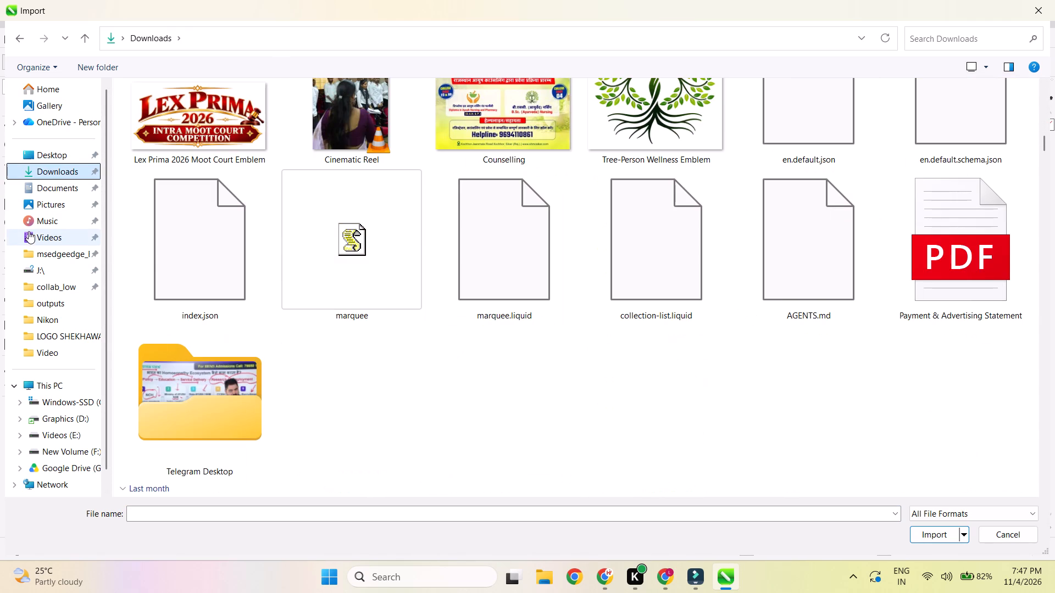
scroll(56, 201, up, 2)
click(55, 211)
click(55, 219)
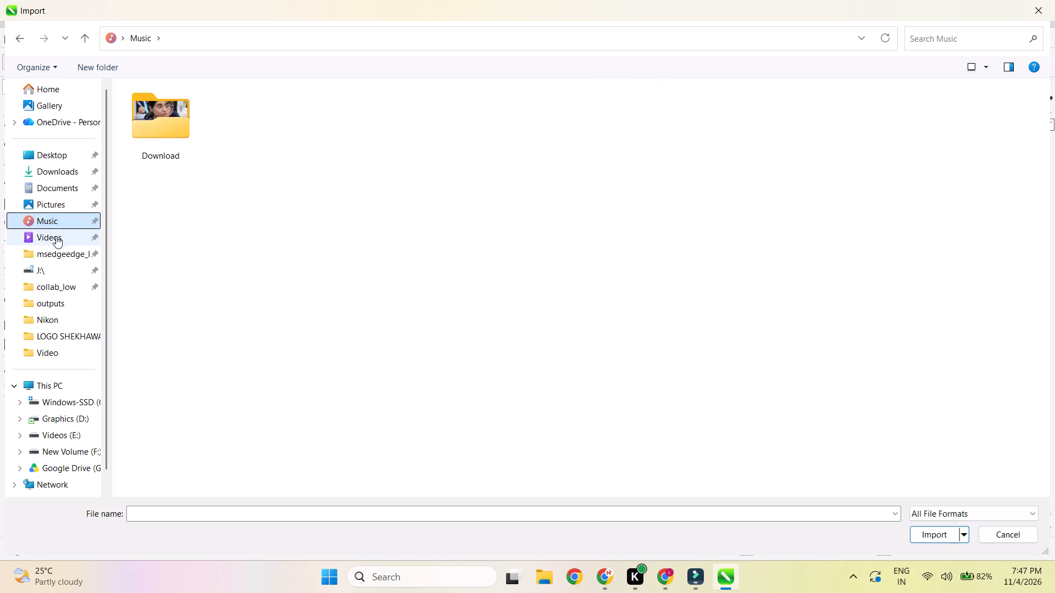
click(56, 236)
double_click(330, 128)
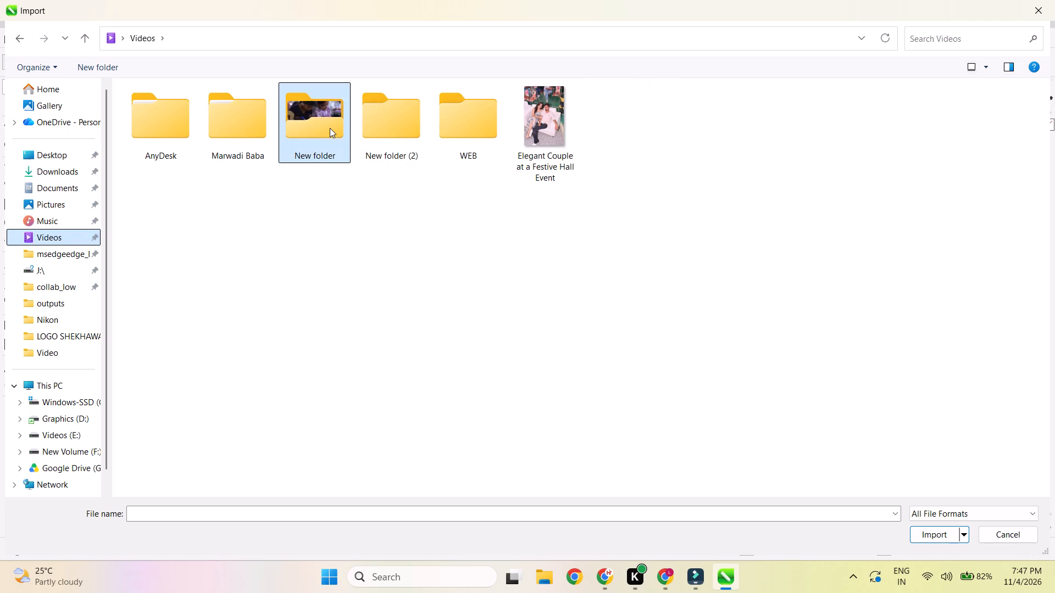
click(65, 355)
click(66, 439)
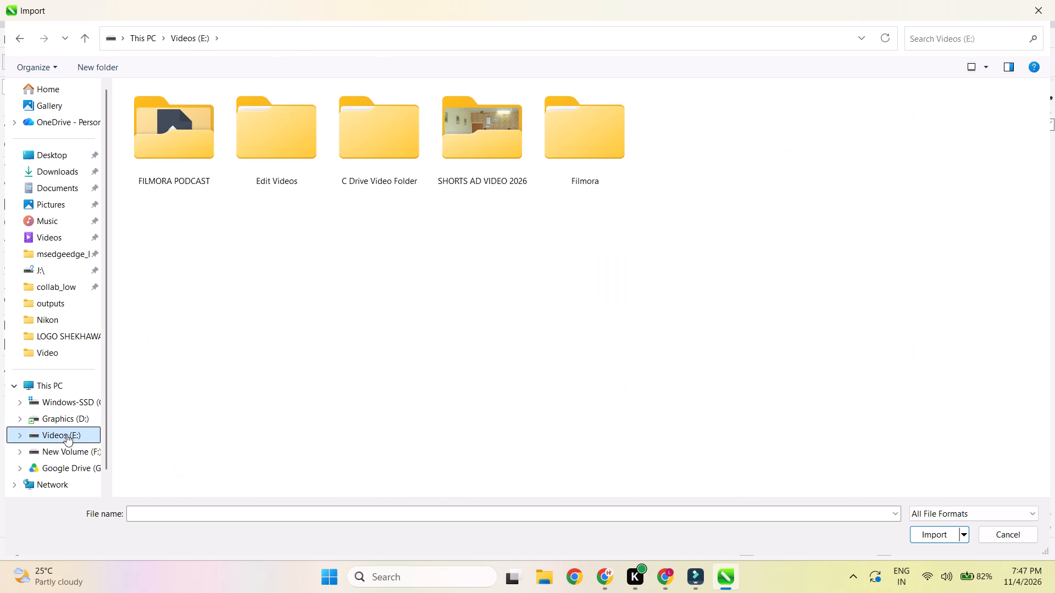
click(64, 466)
click(65, 452)
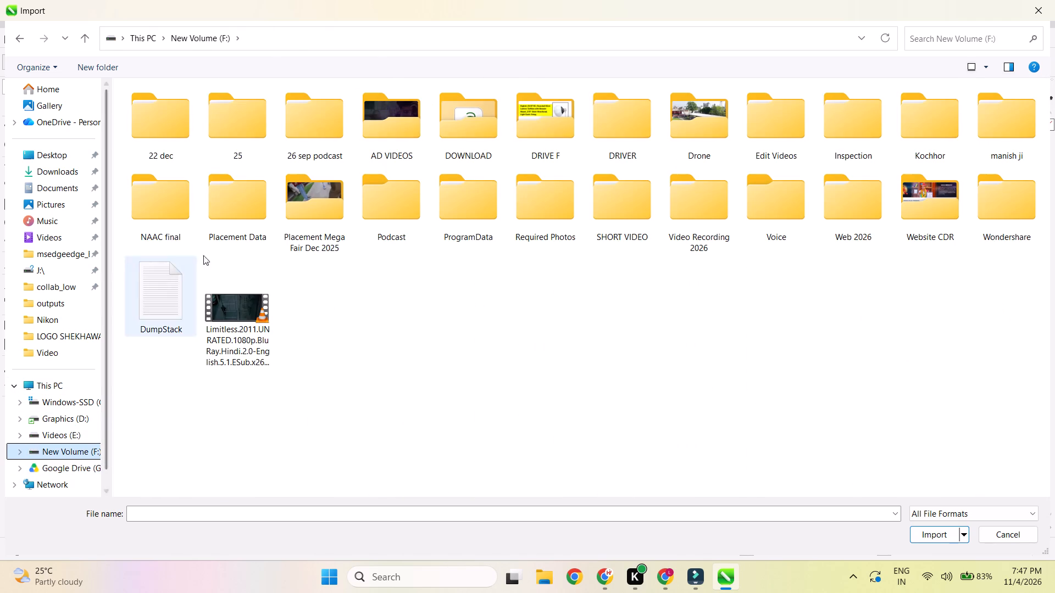
Import .dsd.png from the DOW folder in DRIVE F > Lokesh Sir and place it about 78 mm wide on the blank page.
double_click(528, 122)
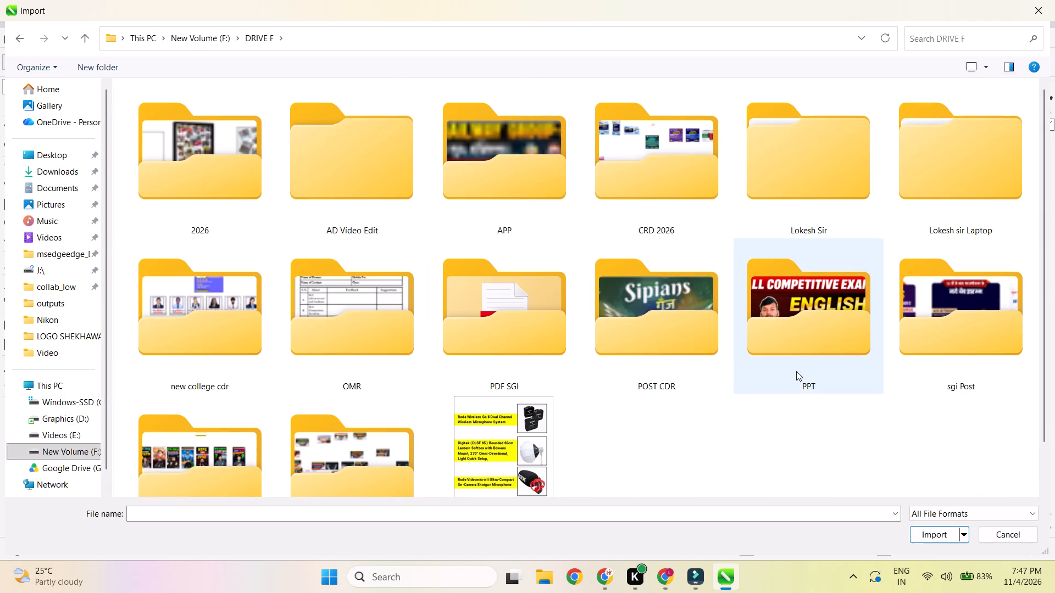
scroll(389, 342, down, 2)
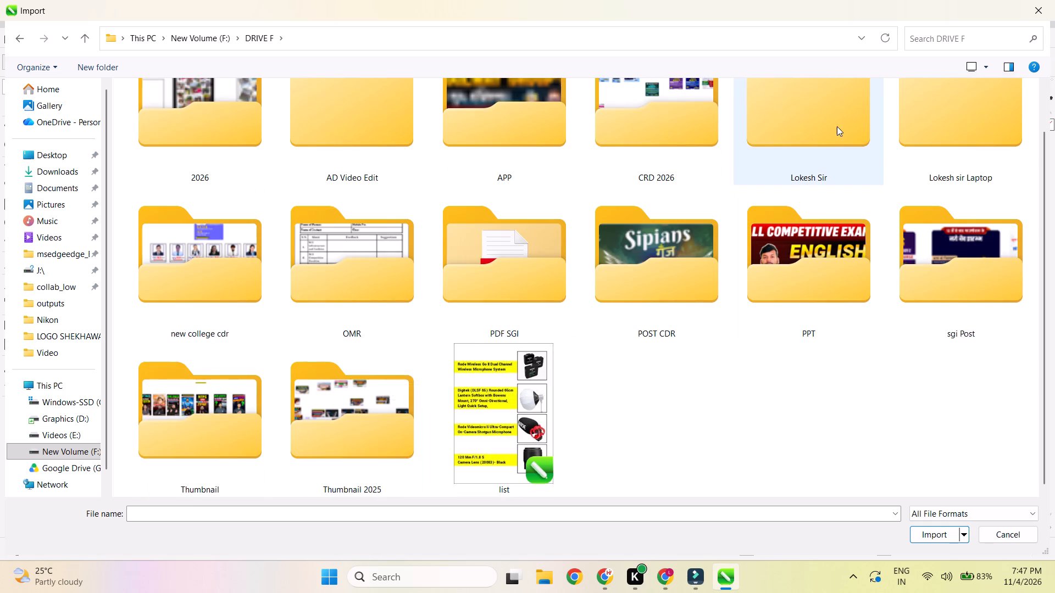
double_click(837, 126)
double_click(248, 141)
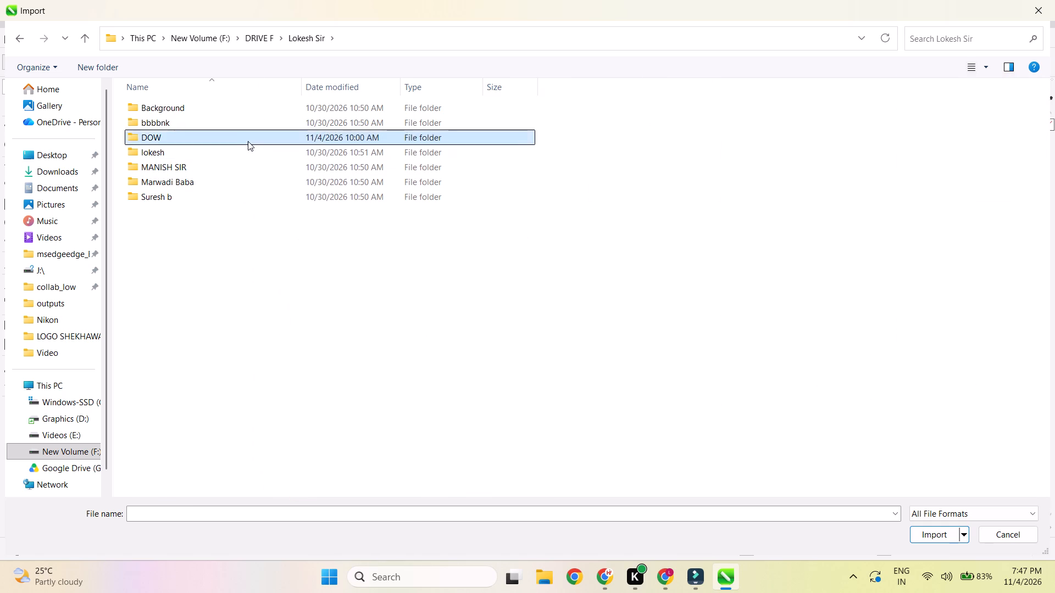
double_click(263, 137)
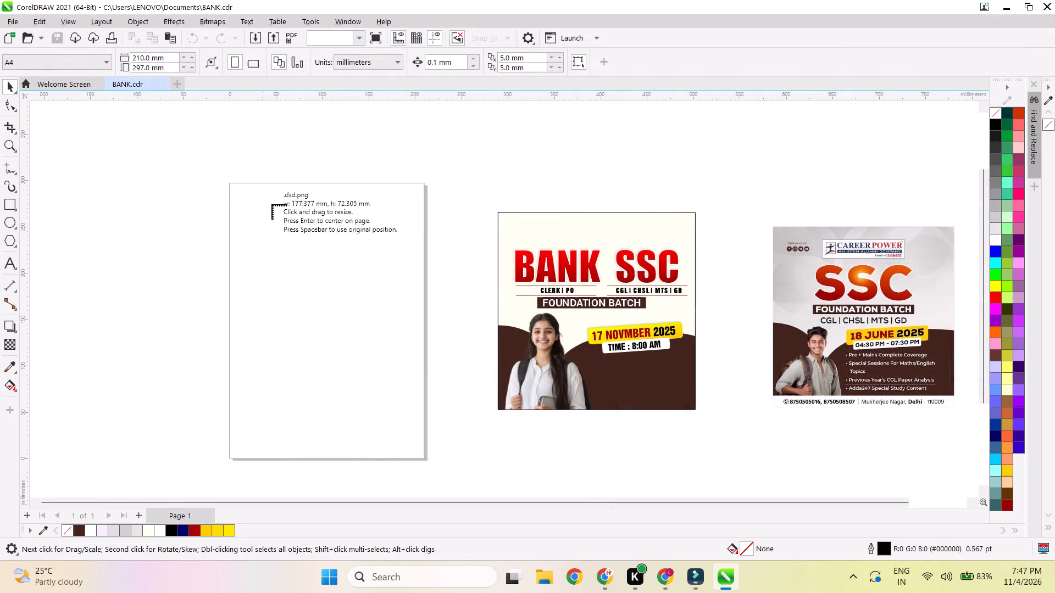
drag(262, 226, 334, 265)
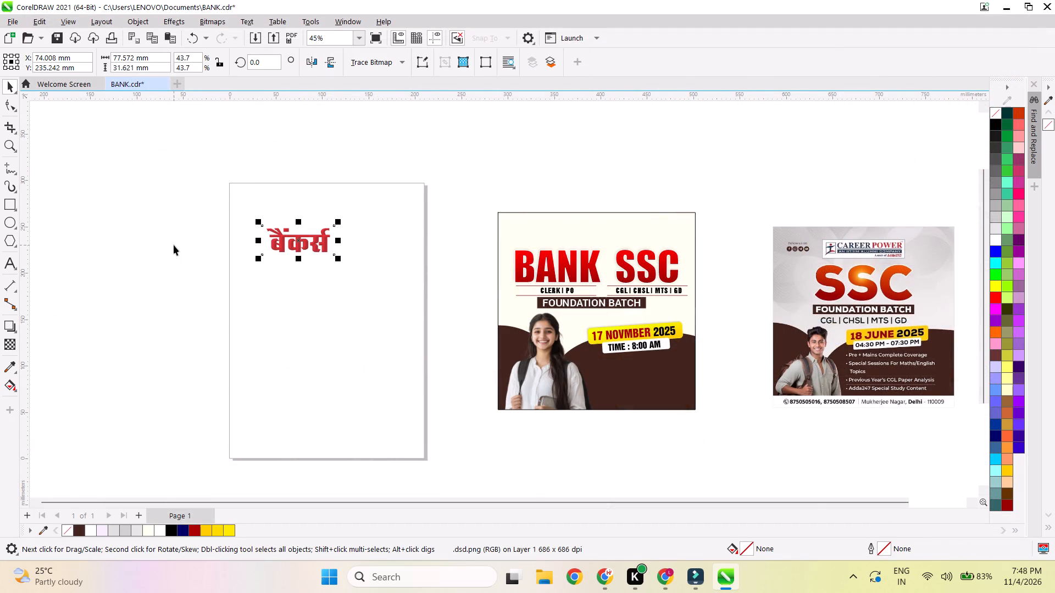
Move the imported बैंकर्स logo image about 19 mm to the right on the blank page.
click(174, 245)
scroll(291, 238, up, 2)
click(297, 239)
scroll(301, 261, up, 2)
drag(285, 248, 315, 251)
scroll(297, 265, down, 3)
click(163, 271)
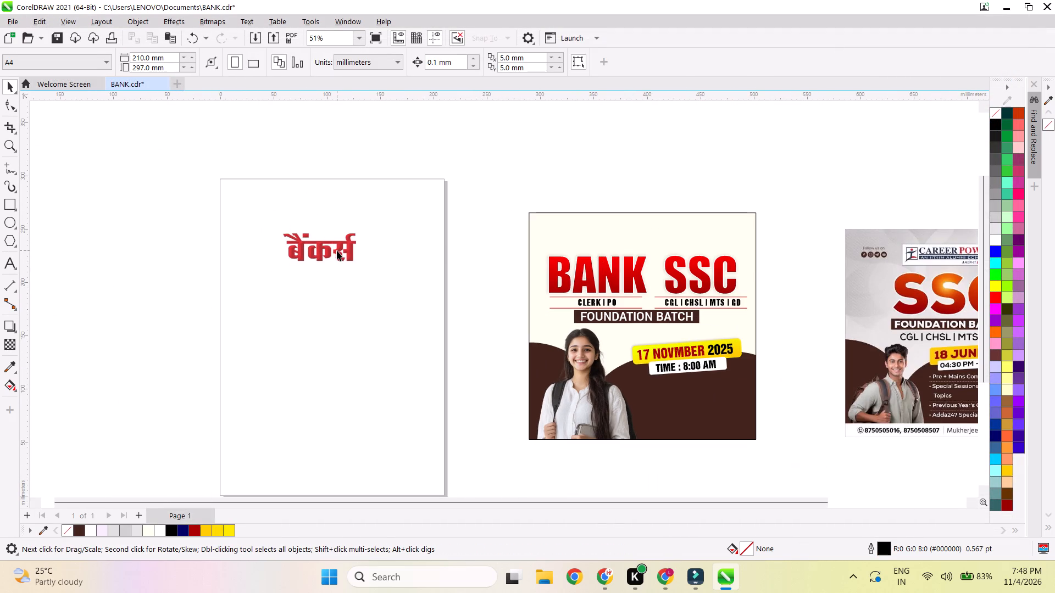
click(329, 251)
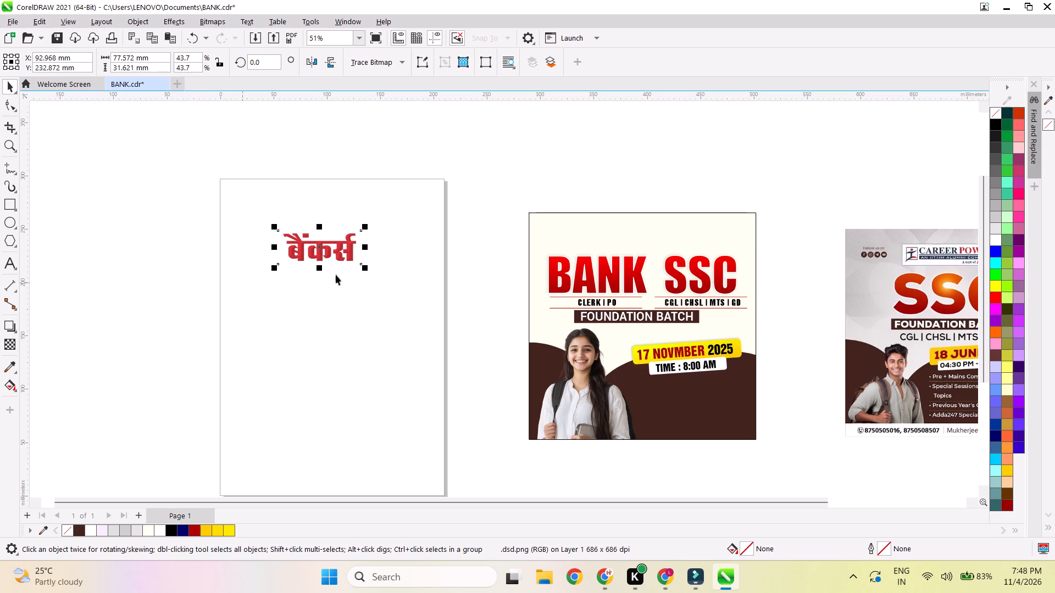